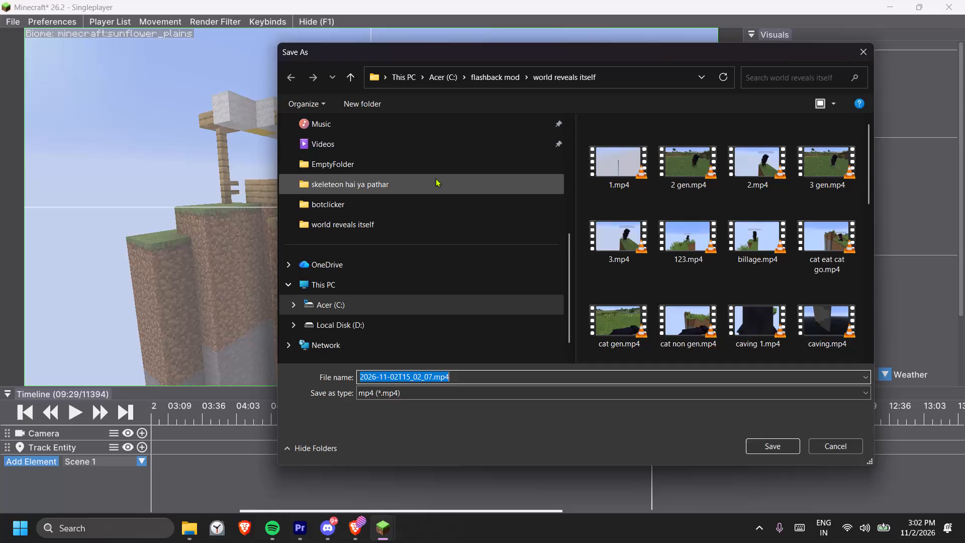
Export the replay shot as an mp4 named "looking at iron golem" in the world reveals itself folder.
{"action": "key", "text": "BackSpace"}
{"action": "type", "text": "looking at iron golem"}
{"action": "key", "text": "Return"}
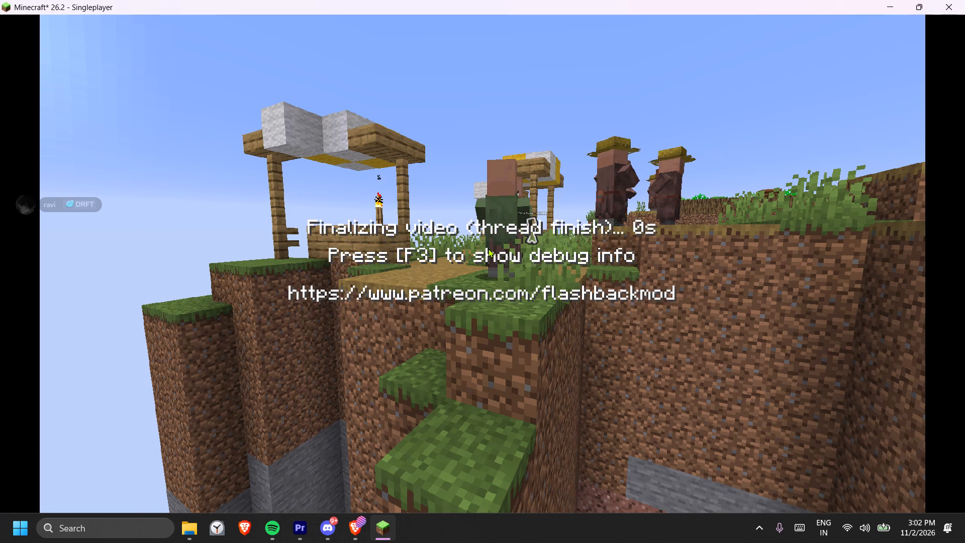
Bring looking at iron golem.mp4 from the export folder into the Premiere sequence on track V3 at about 00:03:08:42.
{"action": "left_click", "coordinate": [545, 283]}
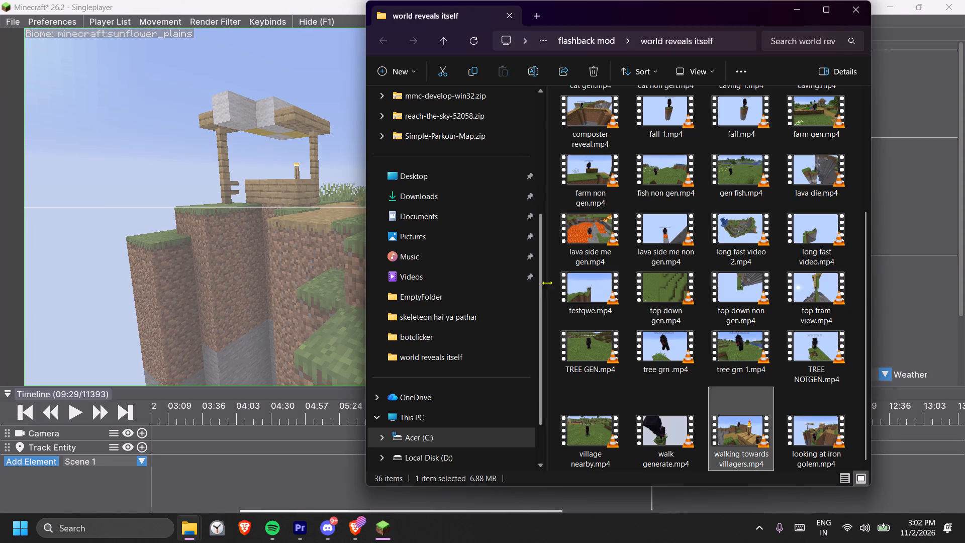
{"action": "left_click_drag", "start_coordinate": [750, 429], "coordinate": [748, 434]}
{"action": "scroll", "coordinate": [752, 349], "scroll_direction": "down", "scroll_amount": 4}
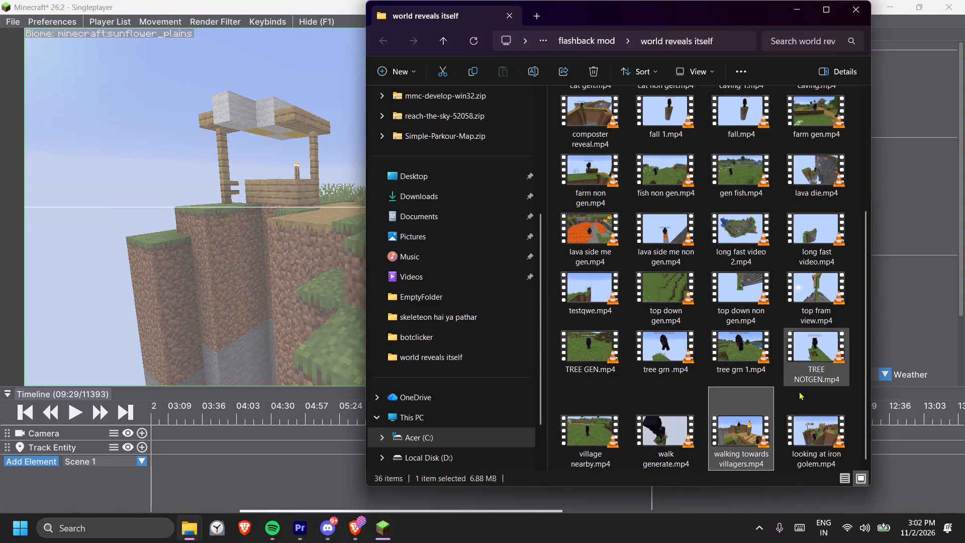
{"action": "left_click_drag", "start_coordinate": [811, 423], "coordinate": [538, 395]}
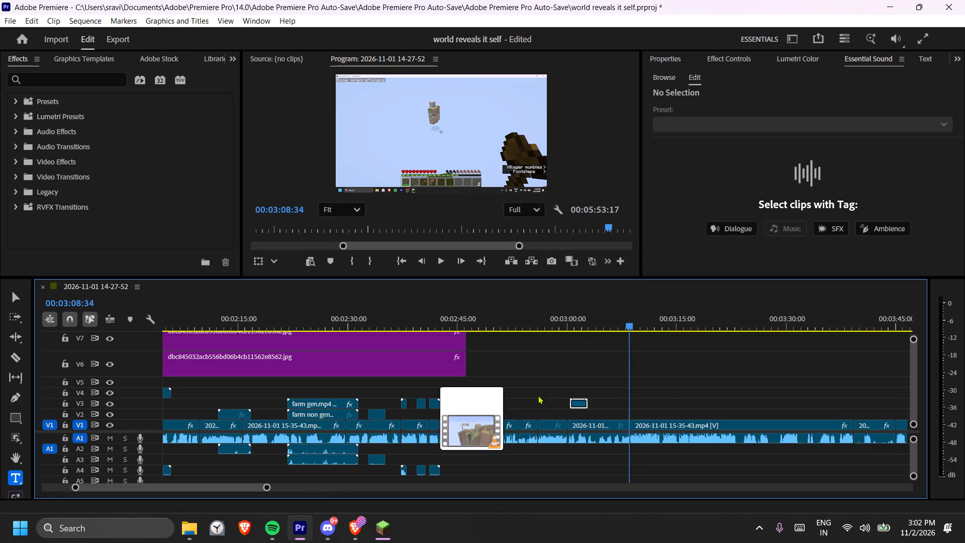
{"action": "left_click_drag", "start_coordinate": [538, 395], "coordinate": [636, 401]}
Play the sequence from about 00:03:06 to check the new clip, and shift it earlier on V3 to start at about 00:03:07.
{"action": "left_click", "coordinate": [613, 318]}
{"action": "key", "text": "space"}
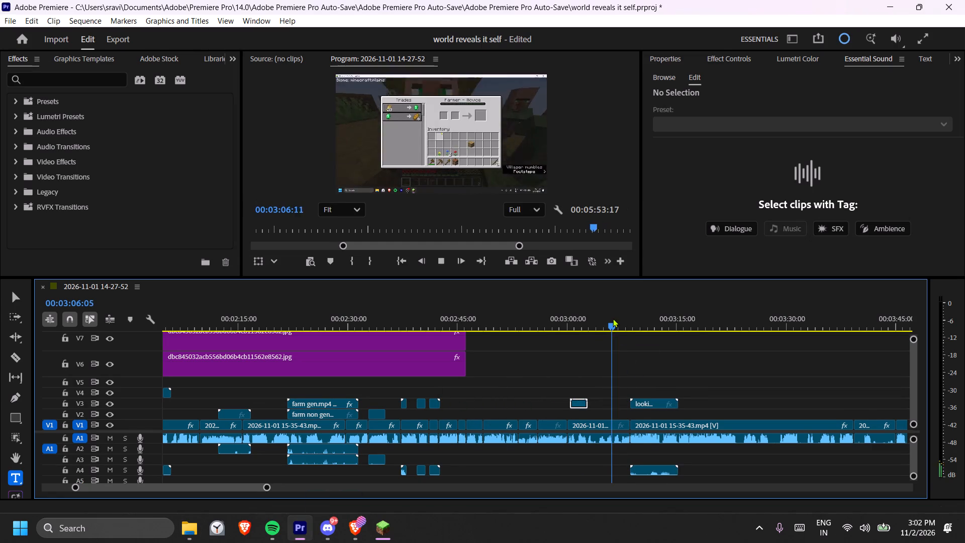
{"action": "scroll", "coordinate": [560, 363], "scroll_direction": "down", "scroll_amount": 5}
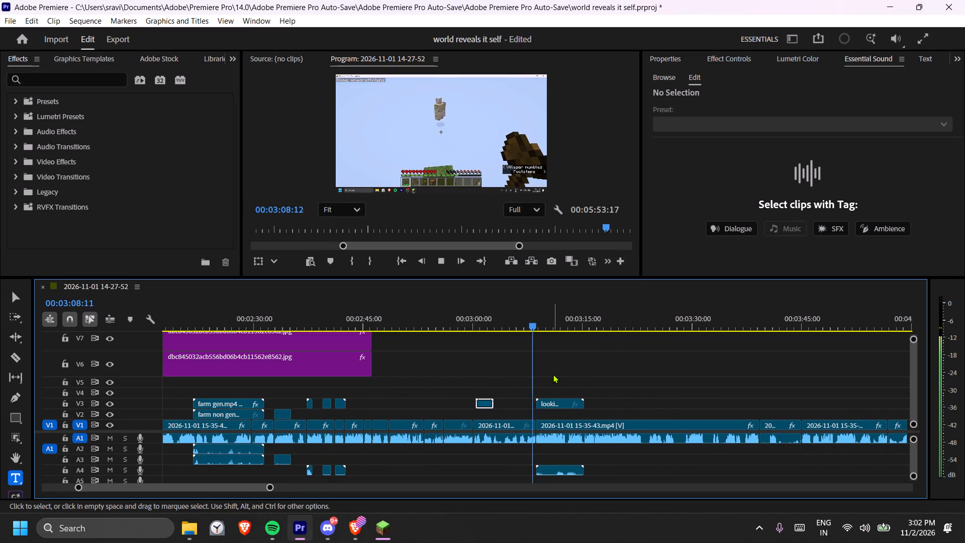
{"action": "key", "text": "space"}
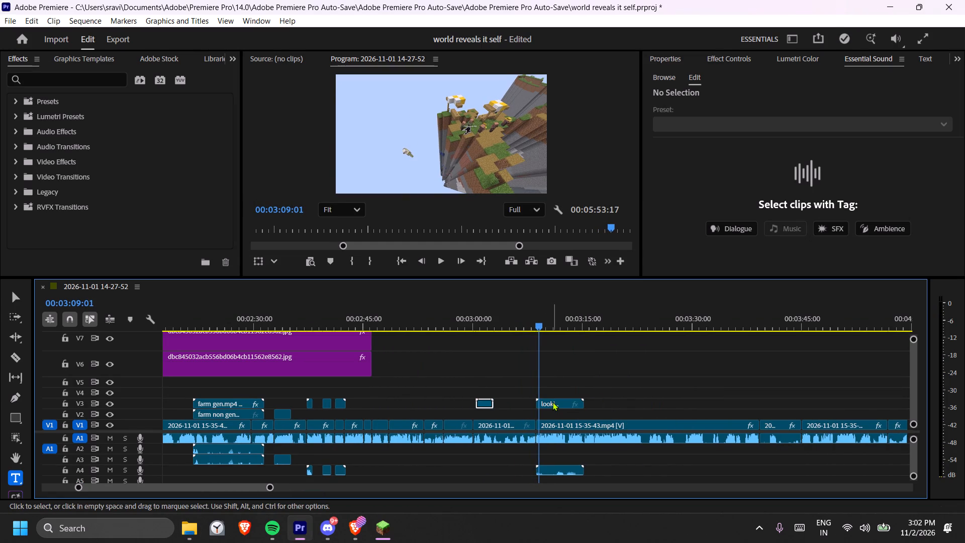
{"action": "key", "text": "space"}
{"action": "key", "text": "space"}
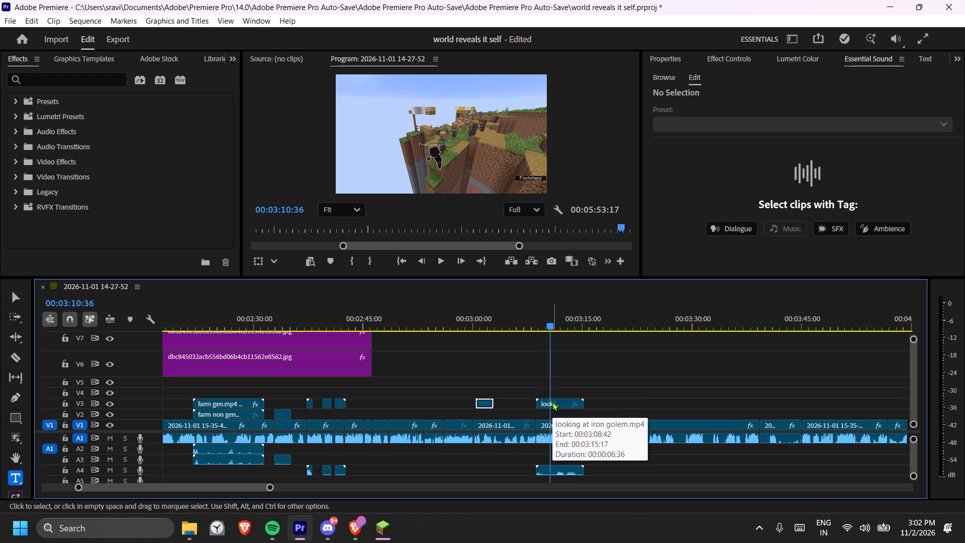
{"action": "left_click_drag", "start_coordinate": [552, 401], "coordinate": [544, 401]}
Play the section from about 00:03:05:34 through the iron golem clip to check its timing and find where it should end.
{"action": "left_click", "coordinate": [515, 325]}
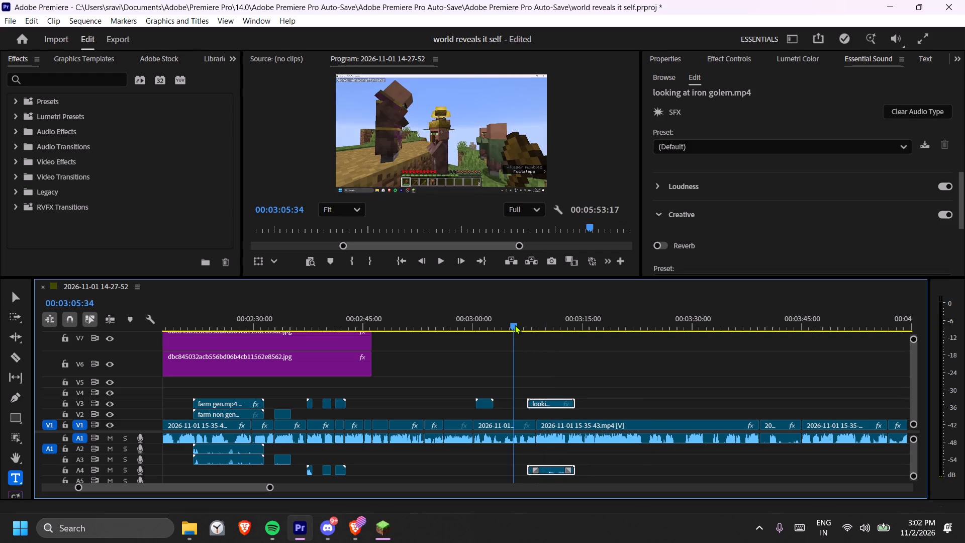
{"action": "key", "text": "space"}
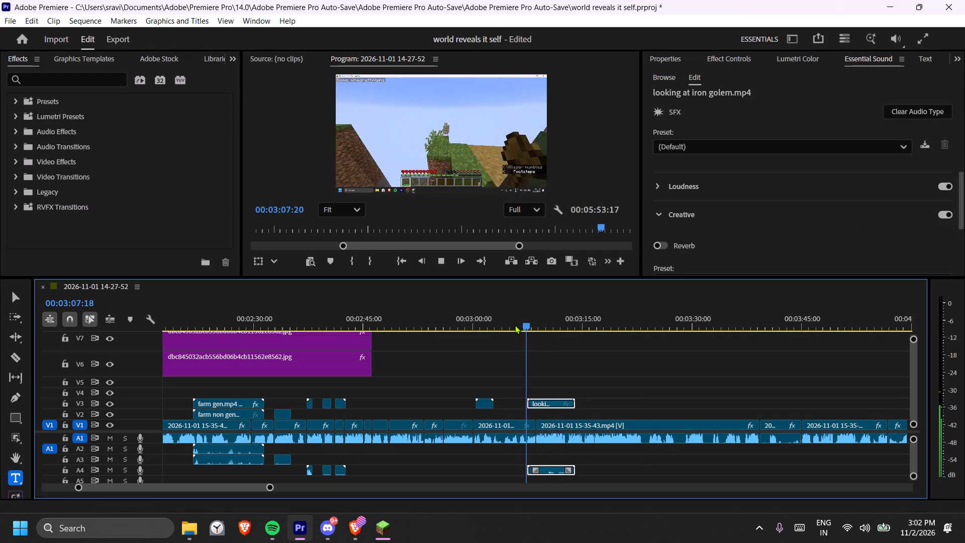
{"action": "key", "text": "space"}
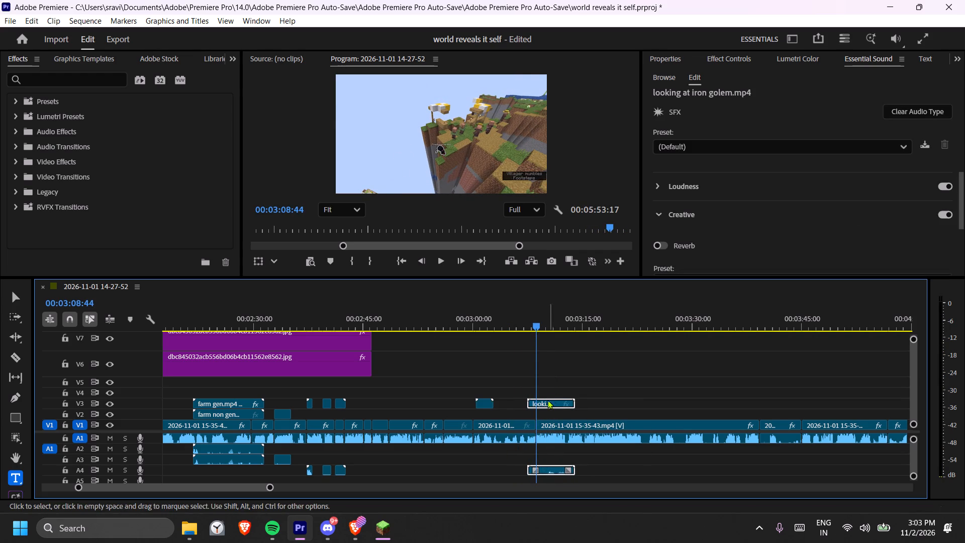
{"action": "key", "text": "c"}
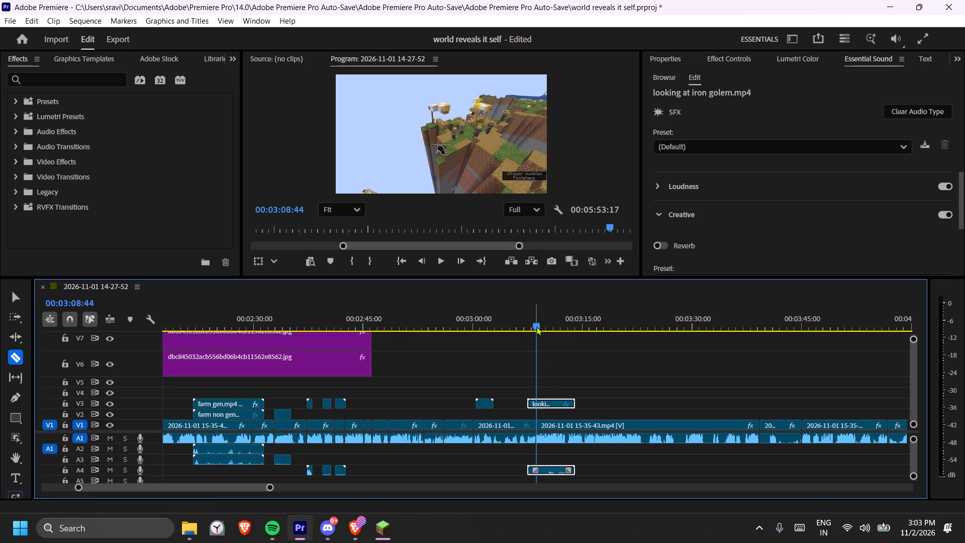
{"action": "key", "text": "space"}
{"action": "key", "text": "space"}
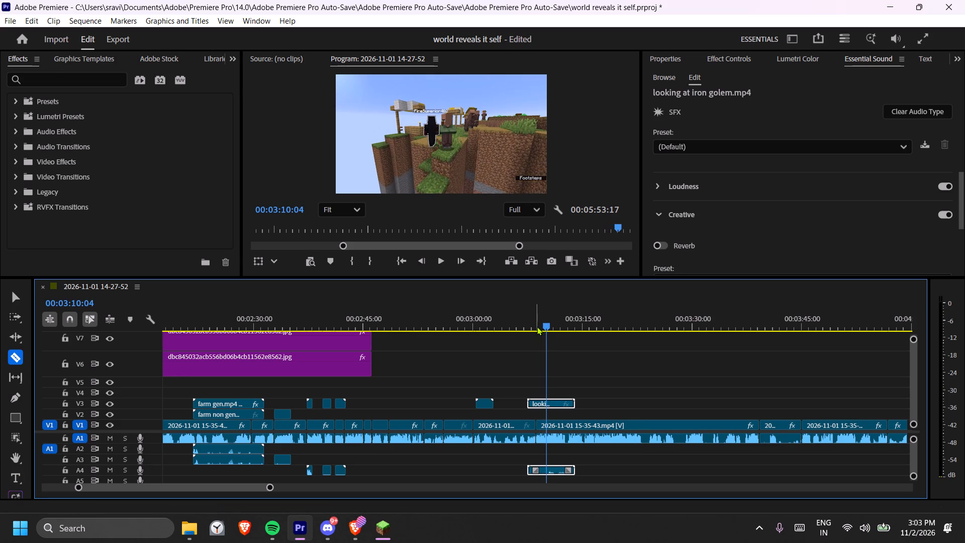
{"action": "left_click_drag", "start_coordinate": [545, 326], "coordinate": [536, 326]}
{"action": "left_click_drag", "start_coordinate": [536, 326], "coordinate": [519, 326]}
{"action": "key", "text": "space"}
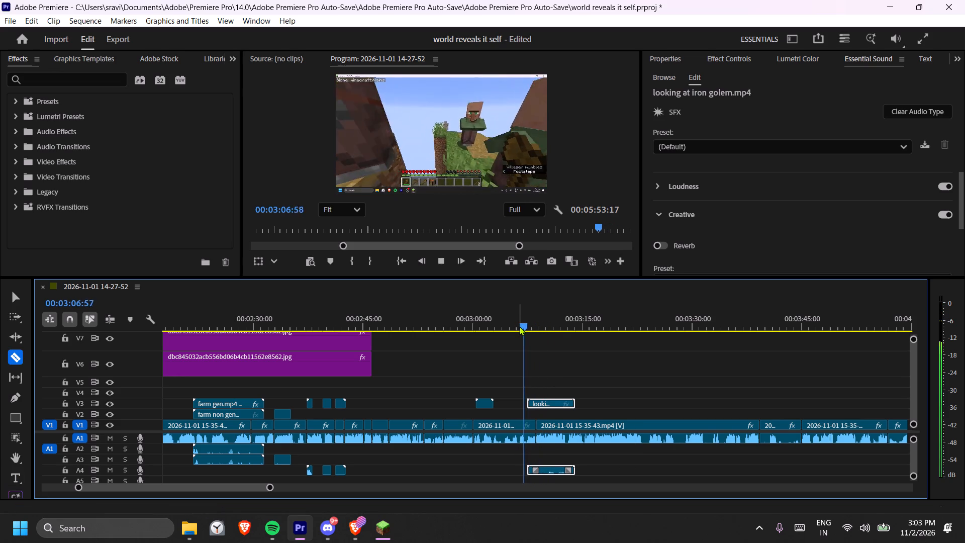
{"action": "key", "text": "space"}
{"action": "key", "text": "space"}
{"action": "key", "text": "space"}
{"action": "key", "text": "space"}
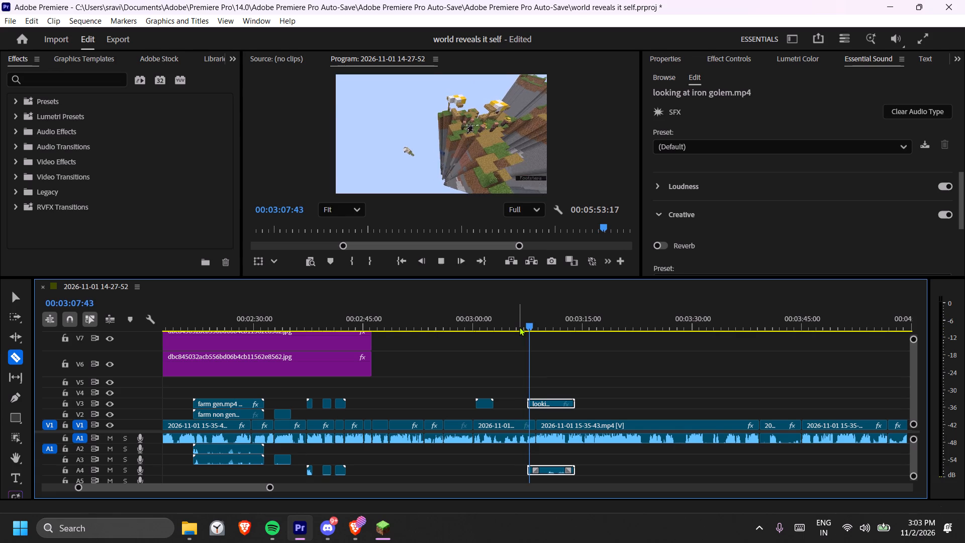
{"action": "key", "text": "space"}
Split the iron golem clip at 00:03:08:42 and delete the portion after the cut.
{"action": "key", "text": "c"}
{"action": "left_click", "coordinate": [536, 402]}
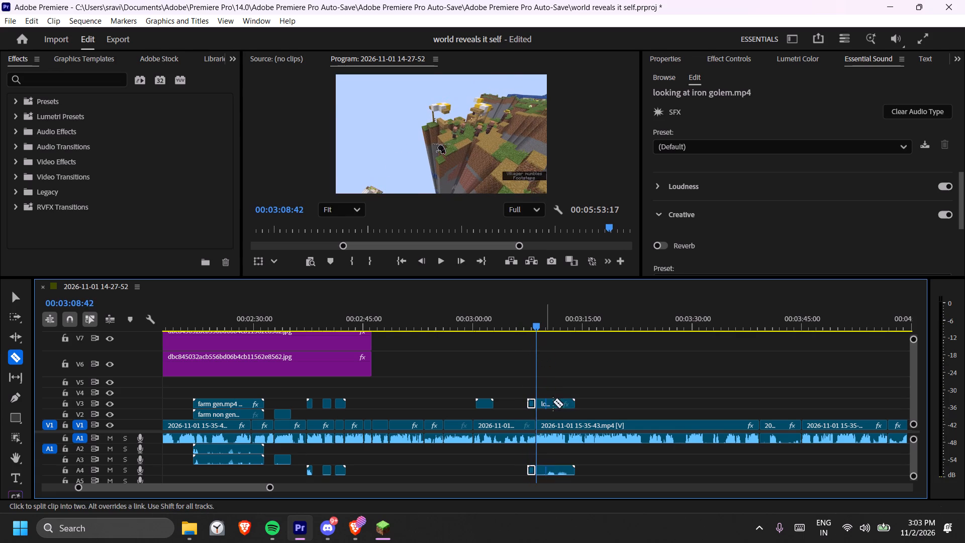
{"action": "key", "text": "t"}
{"action": "left_click", "coordinate": [558, 402]}
{"action": "key", "text": "Delete"}
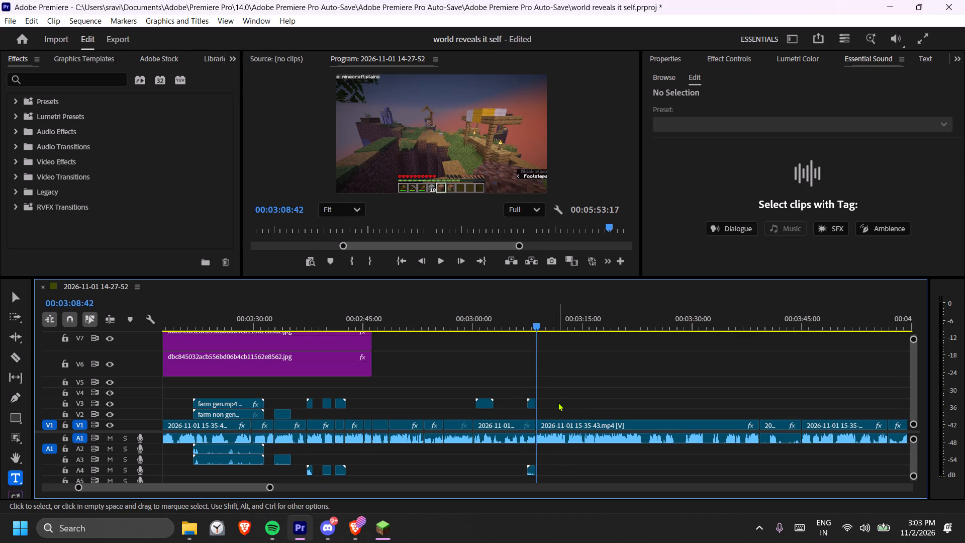
Preview the footage after the cut, then switch to the Minecraft replay and delete the camera keyframes near 09:27.
{"action": "key", "text": "space"}
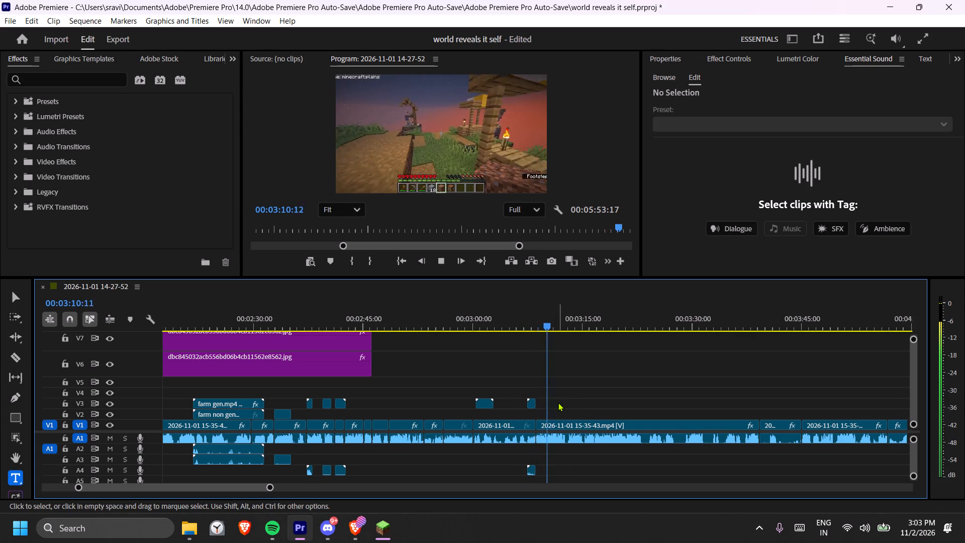
{"action": "key", "text": "space"}
{"action": "left_click", "coordinate": [384, 526]}
{"action": "left_click", "coordinate": [569, 218]}
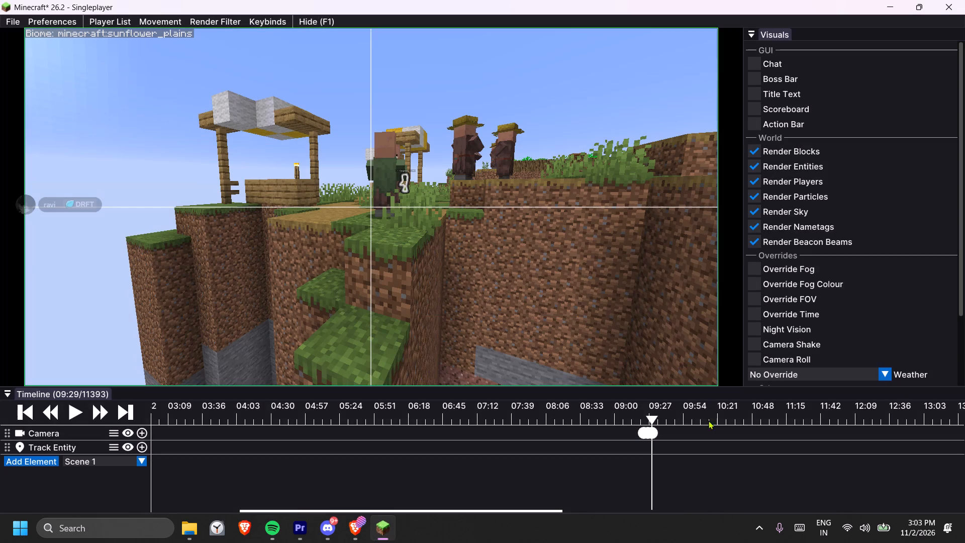
{"action": "left_click_drag", "start_coordinate": [688, 446], "coordinate": [623, 409]}
{"action": "key", "text": "Delete"}
Advance the replay to about 10:46, stopping at the sunset moment when the player walks past the village stalls.
{"action": "left_click_drag", "start_coordinate": [660, 421], "coordinate": [707, 422]}
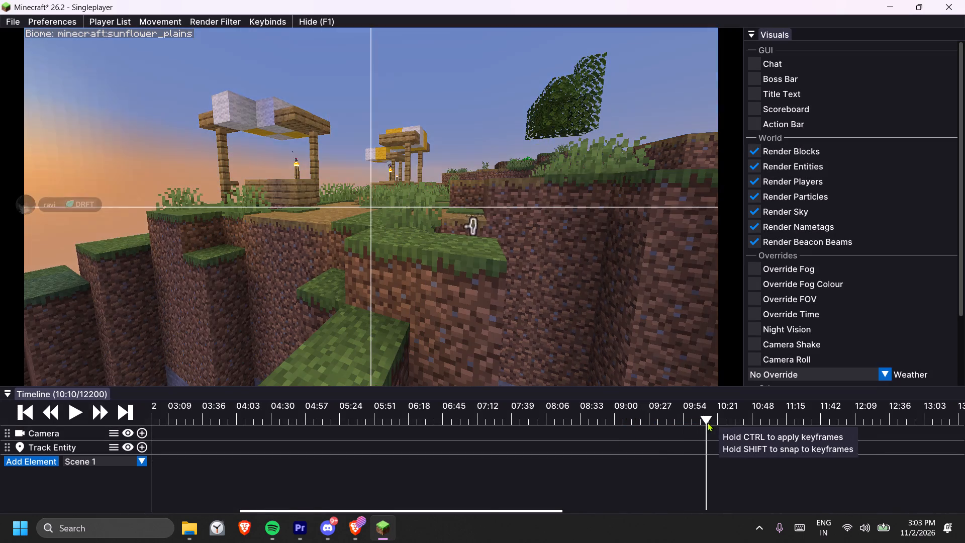
{"action": "left_click_drag", "start_coordinate": [707, 422], "coordinate": [746, 423]}
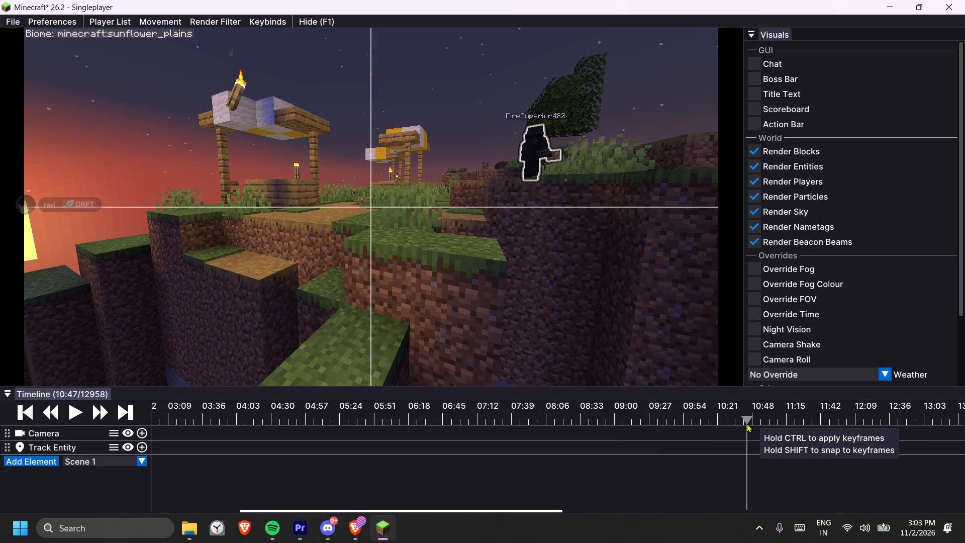
{"action": "left_click_drag", "start_coordinate": [746, 423], "coordinate": [734, 423]}
{"action": "left_click_drag", "start_coordinate": [734, 423], "coordinate": [726, 423]}
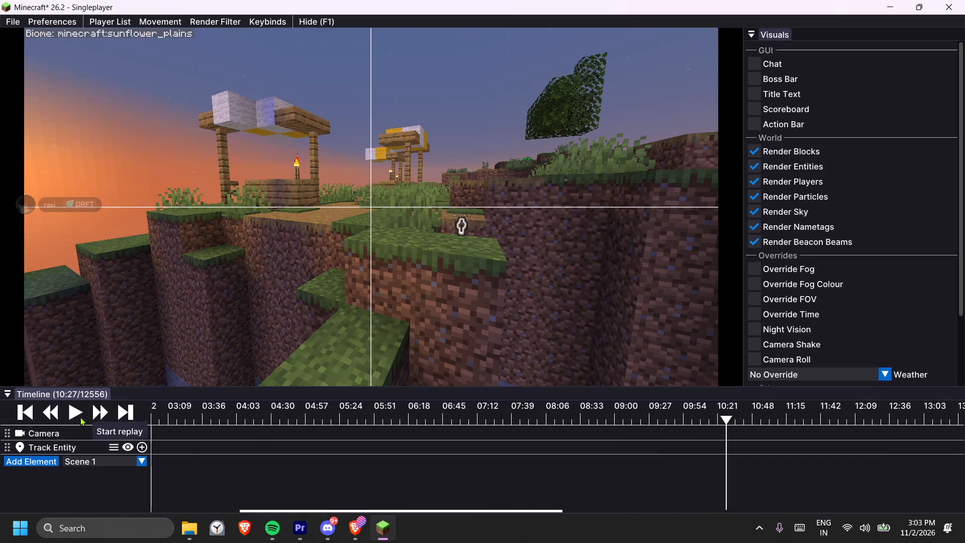
{"action": "left_click", "coordinate": [78, 414]}
{"action": "double_click", "coordinate": [104, 410]}
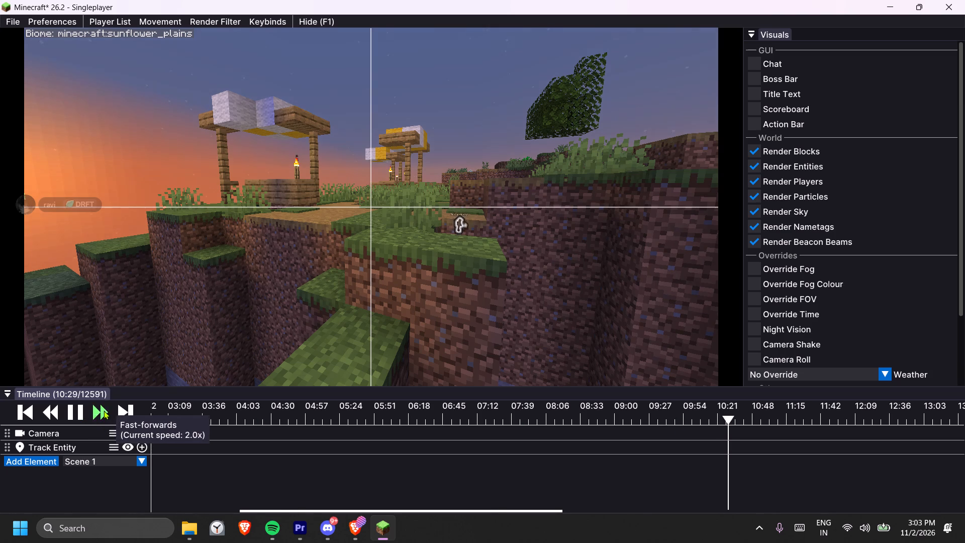
{"action": "left_click", "coordinate": [68, 412]}
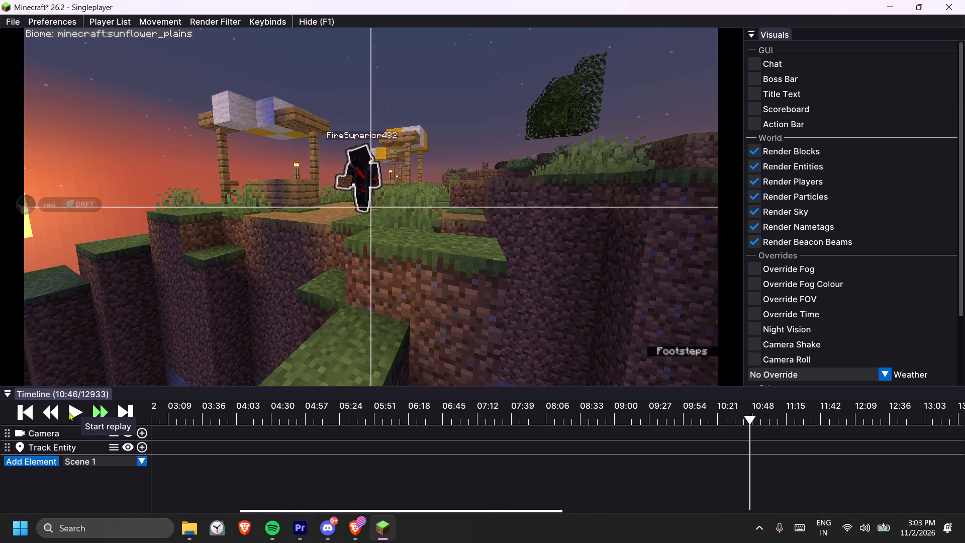
Reset the replay playback speed to 1.0x.
{"action": "left_click_drag", "start_coordinate": [491, 266], "coordinate": [485, 263]}
{"action": "type", "text": "wd"}
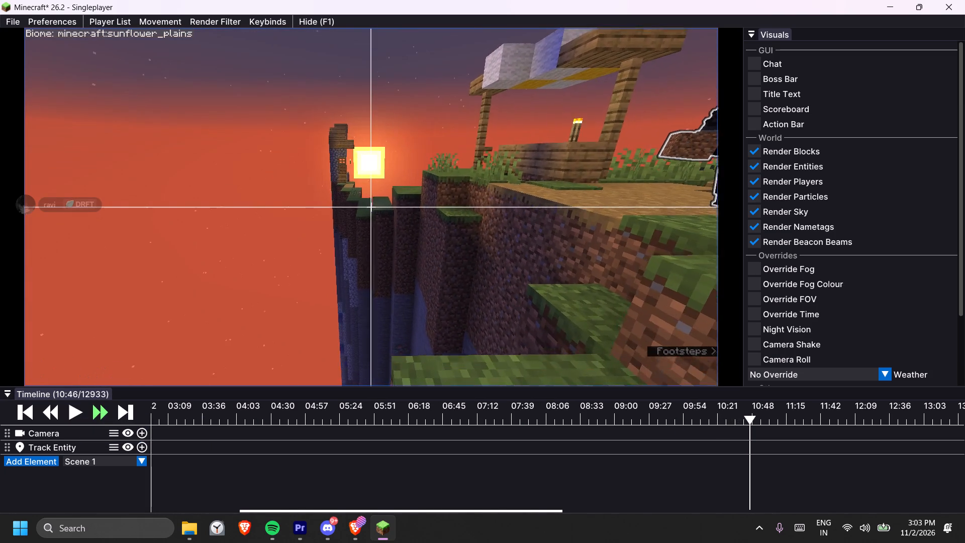
{"action": "left_click_drag", "start_coordinate": [485, 263], "coordinate": [482, 263]}
{"action": "double_click", "coordinate": [50, 413]}
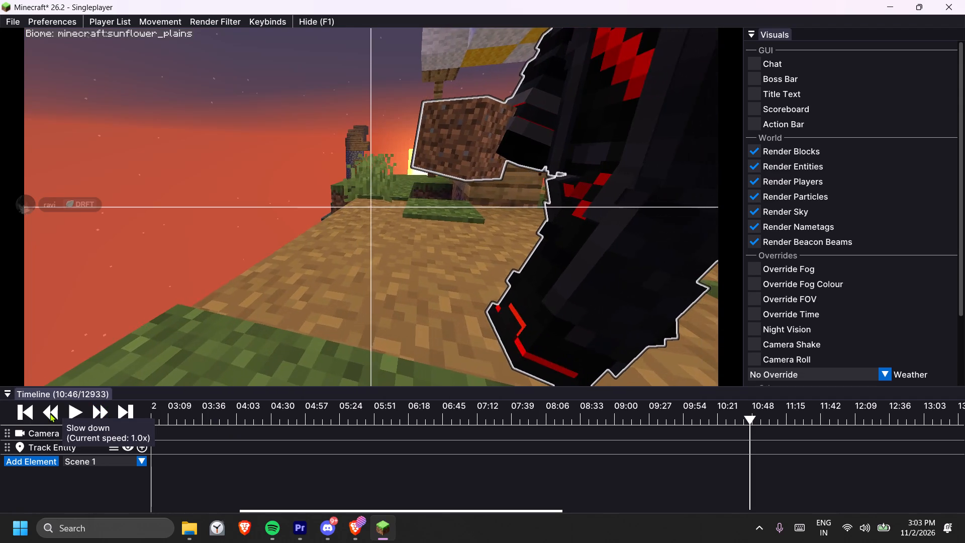
{"action": "left_click", "coordinate": [50, 413]}
{"action": "left_click", "coordinate": [106, 410]}
Fly the camera to the villager lying in bed by the cobblestone house and add a camera keyframe at 10:46.
{"action": "left_click_drag", "start_coordinate": [324, 308], "coordinate": [482, 262]}
{"action": "key", "text": "w"}
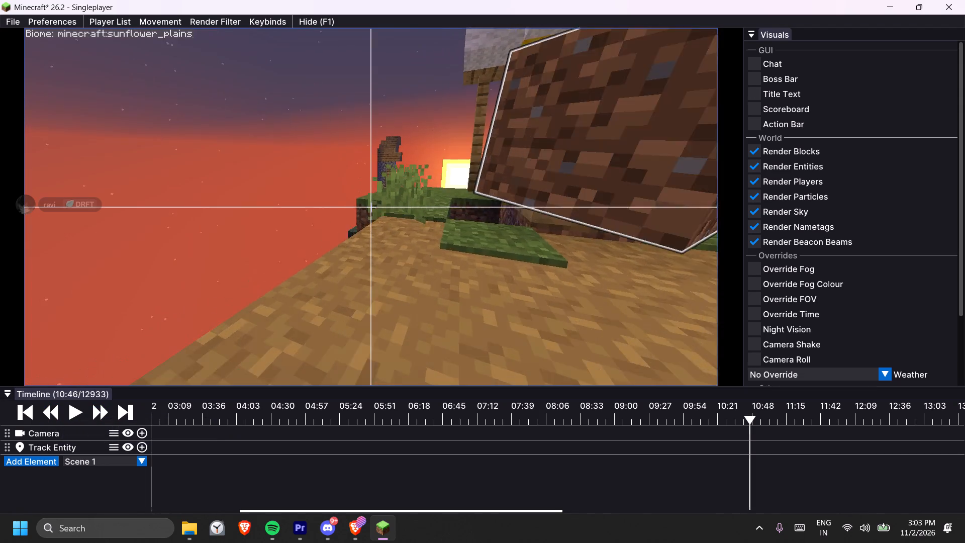
{"action": "left_click_drag", "start_coordinate": [482, 262], "coordinate": [485, 263]}
{"action": "key", "text": "d"}
{"action": "key", "text": "d"}
{"action": "key", "text": "d"}
{"action": "key", "text": "d"}
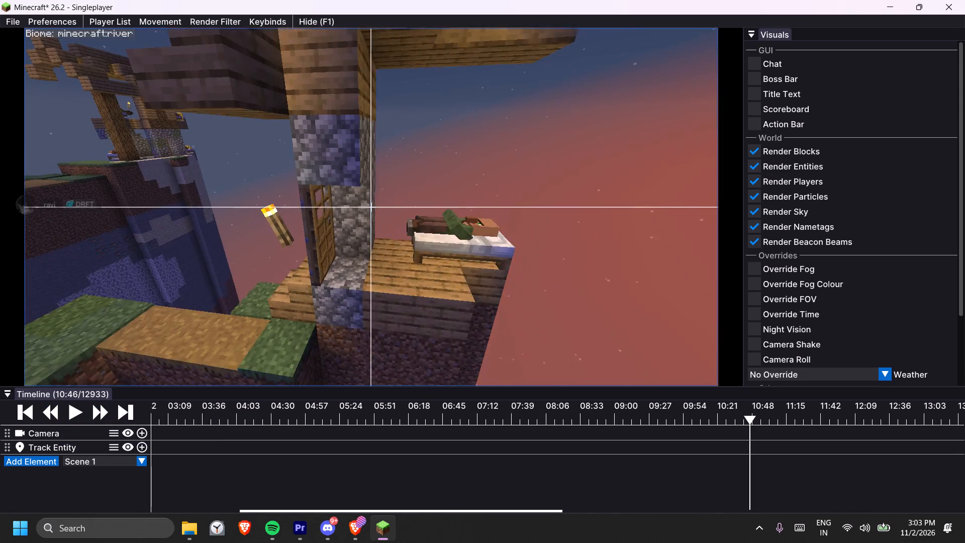
{"action": "left_click_drag", "start_coordinate": [485, 263], "coordinate": [481, 263]}
{"action": "key", "text": "d"}
{"action": "key", "text": "w"}
{"action": "key", "text": "w"}
{"action": "key", "text": "a"}
{"action": "key", "text": "a"}
{"action": "key", "text": "s"}
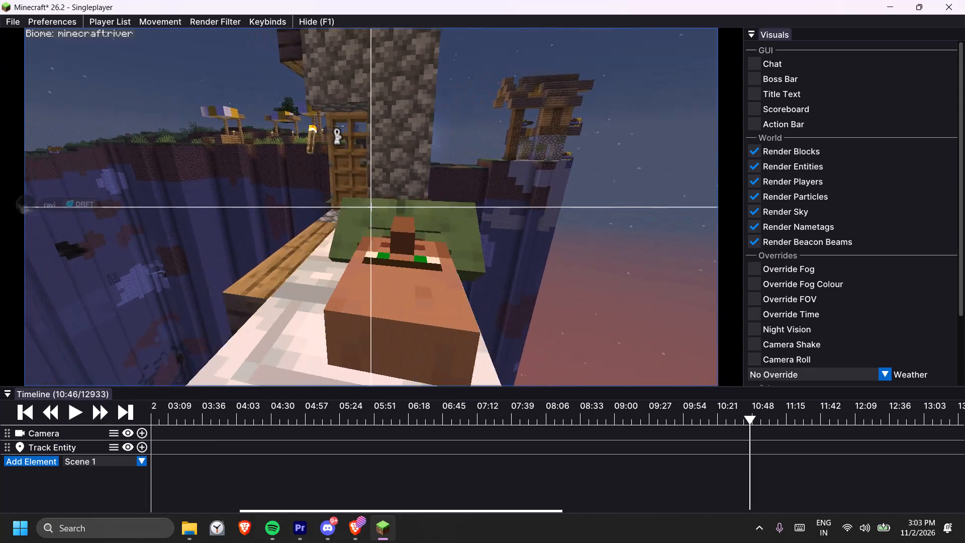
{"action": "left_click_drag", "start_coordinate": [481, 263], "coordinate": [482, 263]}
{"action": "key", "text": "d"}
{"action": "key", "text": "a"}
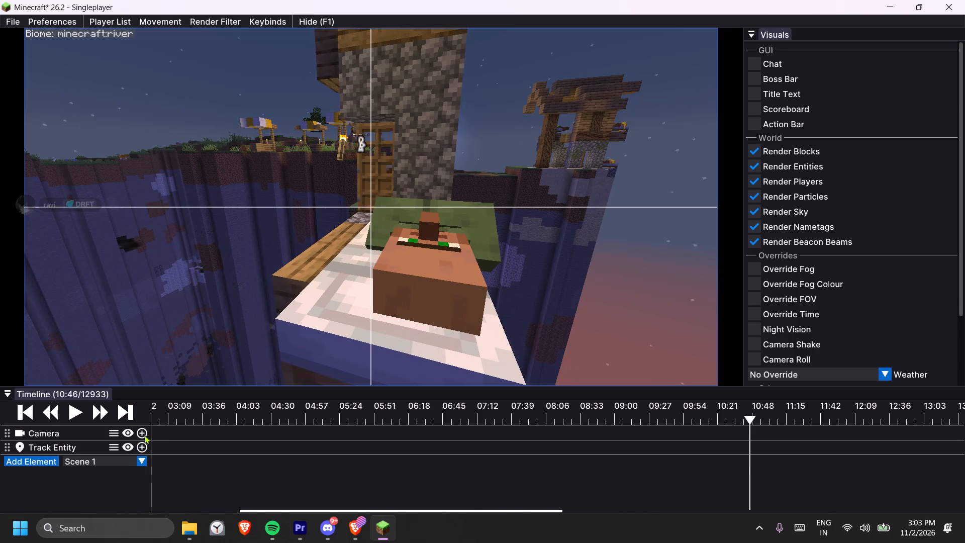
{"action": "left_click", "coordinate": [144, 434]}
Advance the replay to 10:48, place the camera low in the grass facing the player, and add a second camera keyframe.
{"action": "left_click", "coordinate": [72, 408]}
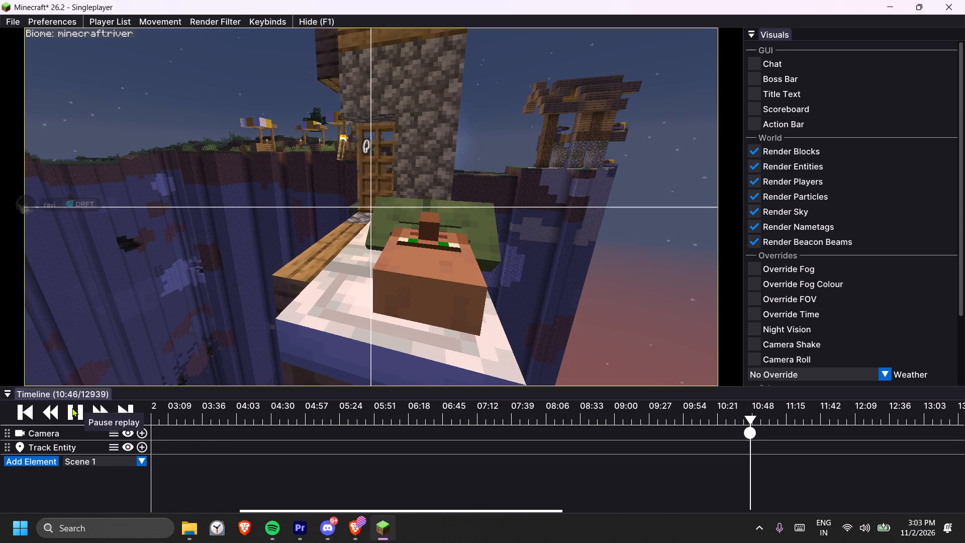
{"action": "left_click", "coordinate": [75, 408]}
{"action": "left_click_drag", "start_coordinate": [426, 239], "coordinate": [482, 262]}
{"action": "key", "text": "w"}
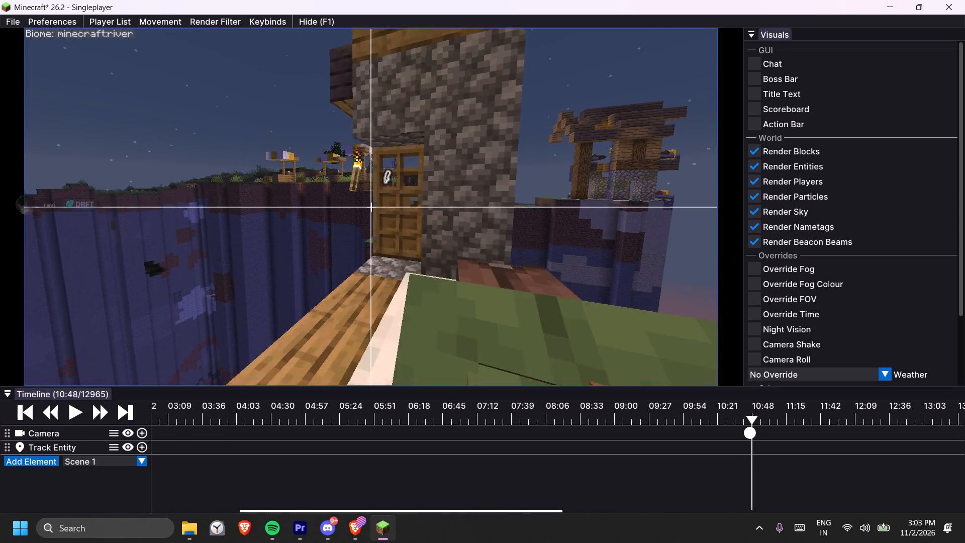
{"action": "left_click_drag", "start_coordinate": [482, 262], "coordinate": [482, 264]}
{"action": "key", "text": "space"}
{"action": "type", "text": "s"}
{"action": "key", "text": "space"}
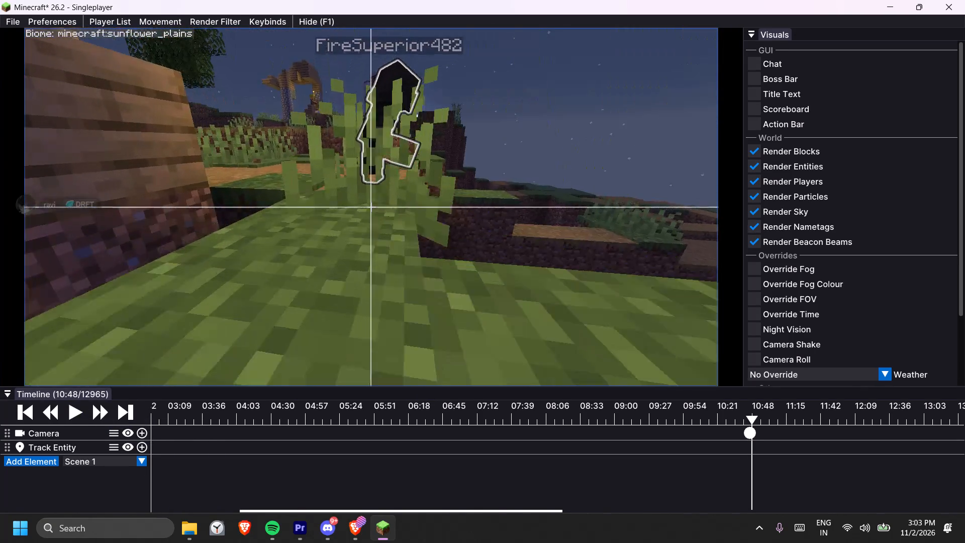
{"action": "left_click_drag", "start_coordinate": [482, 264], "coordinate": [484, 263]}
{"action": "key", "text": "s"}
{"action": "type", "text": "d"}
{"action": "key", "text": "space"}
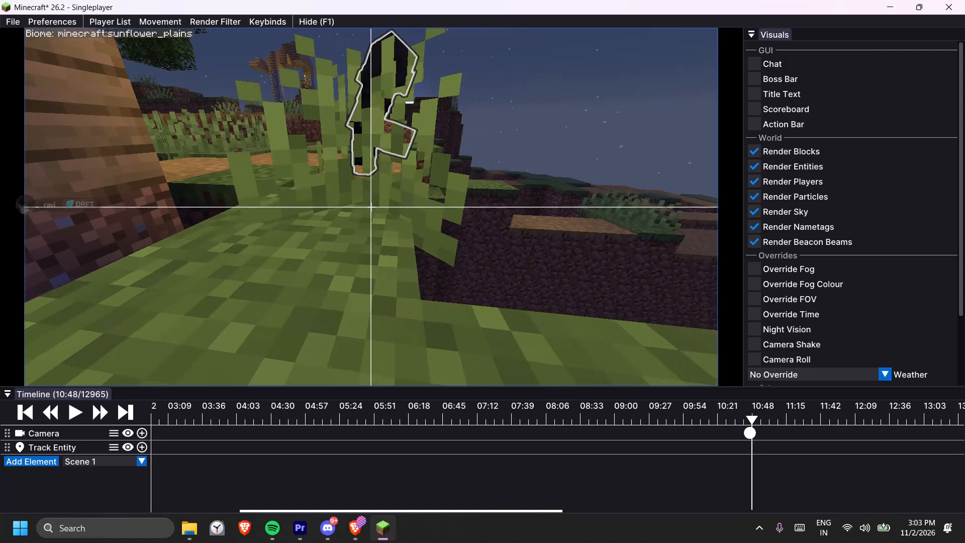
{"action": "left_click_drag", "start_coordinate": [484, 263], "coordinate": [482, 263]}
{"action": "key", "text": "space"}
{"action": "left_click", "coordinate": [143, 431]}
Preview the camera move by playing the replay from 10:44 and pausing it at 10:48.
{"action": "left_click_drag", "start_coordinate": [410, 259], "coordinate": [481, 263]}
{"action": "key", "text": "a"}
{"action": "key", "text": "w"}
{"action": "key", "text": "d"}
{"action": "key", "text": "d"}
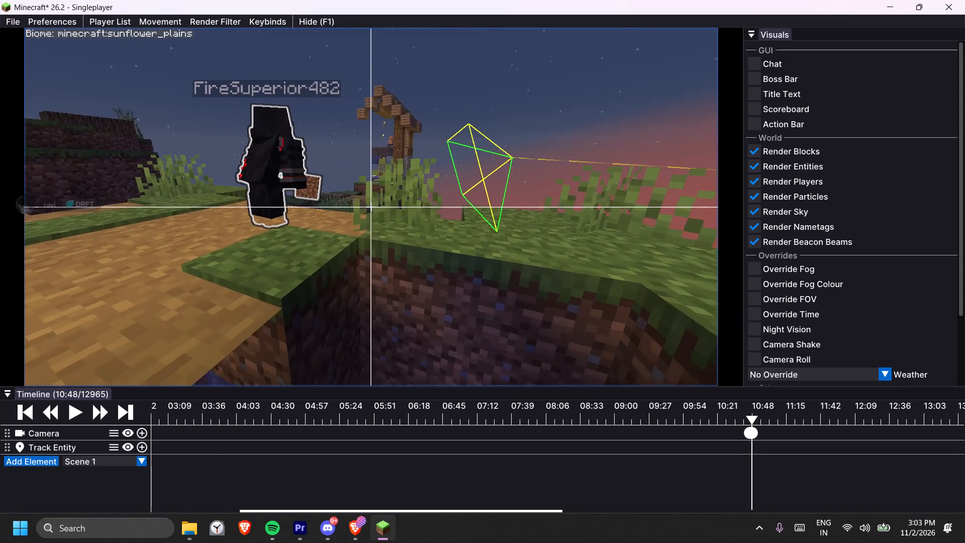
{"action": "left_click_drag", "start_coordinate": [481, 263], "coordinate": [482, 263]}
{"action": "left_click", "coordinate": [754, 416]}
{"action": "left_click_drag", "start_coordinate": [752, 416], "coordinate": [748, 416]}
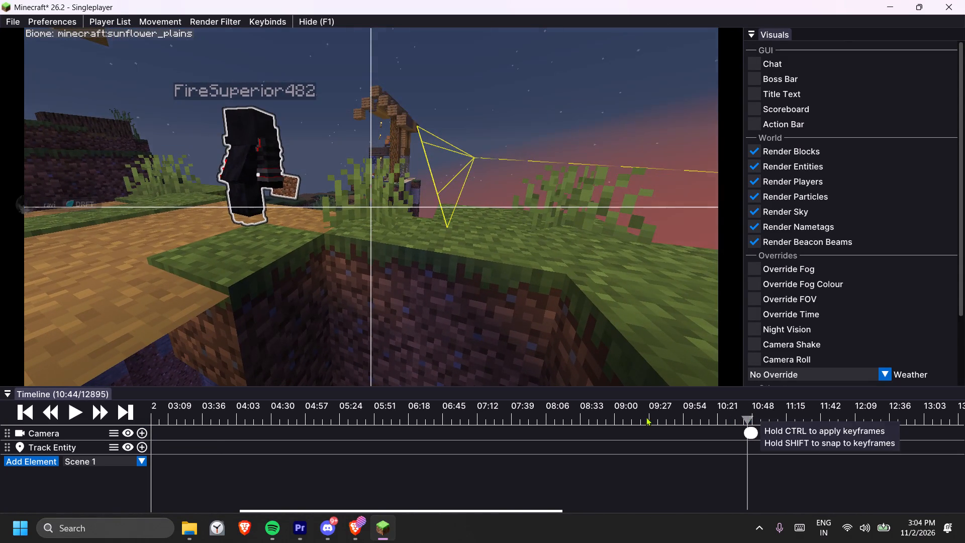
{"action": "left_click", "coordinate": [81, 412]}
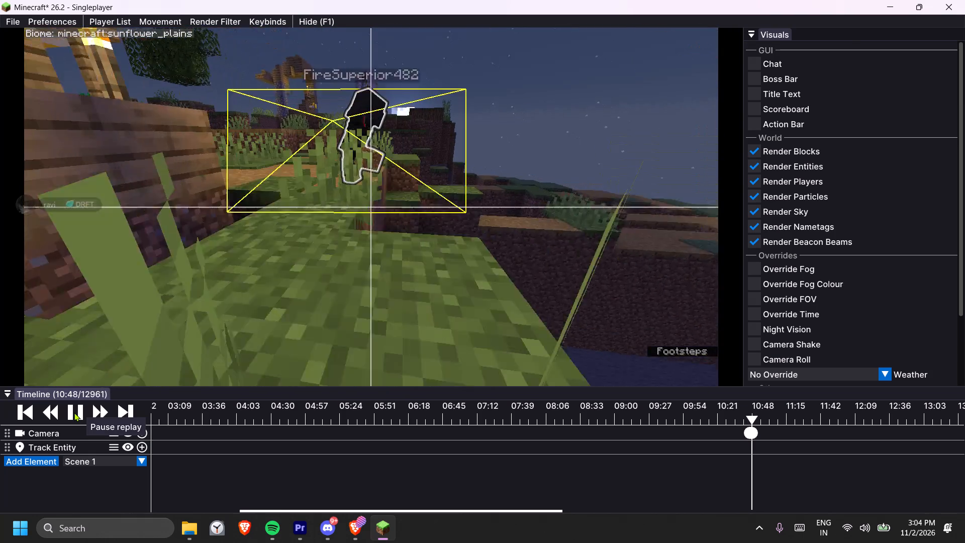
{"action": "left_click", "coordinate": [74, 412]}
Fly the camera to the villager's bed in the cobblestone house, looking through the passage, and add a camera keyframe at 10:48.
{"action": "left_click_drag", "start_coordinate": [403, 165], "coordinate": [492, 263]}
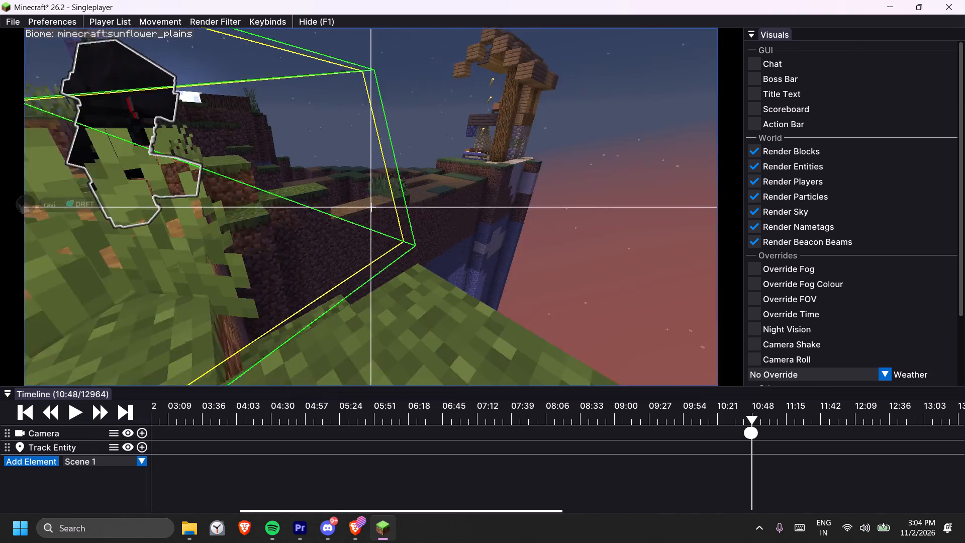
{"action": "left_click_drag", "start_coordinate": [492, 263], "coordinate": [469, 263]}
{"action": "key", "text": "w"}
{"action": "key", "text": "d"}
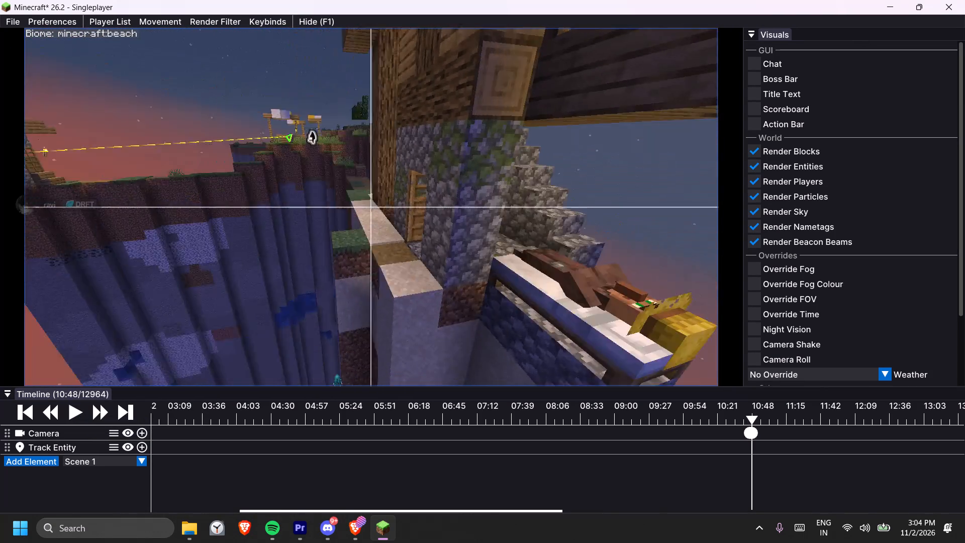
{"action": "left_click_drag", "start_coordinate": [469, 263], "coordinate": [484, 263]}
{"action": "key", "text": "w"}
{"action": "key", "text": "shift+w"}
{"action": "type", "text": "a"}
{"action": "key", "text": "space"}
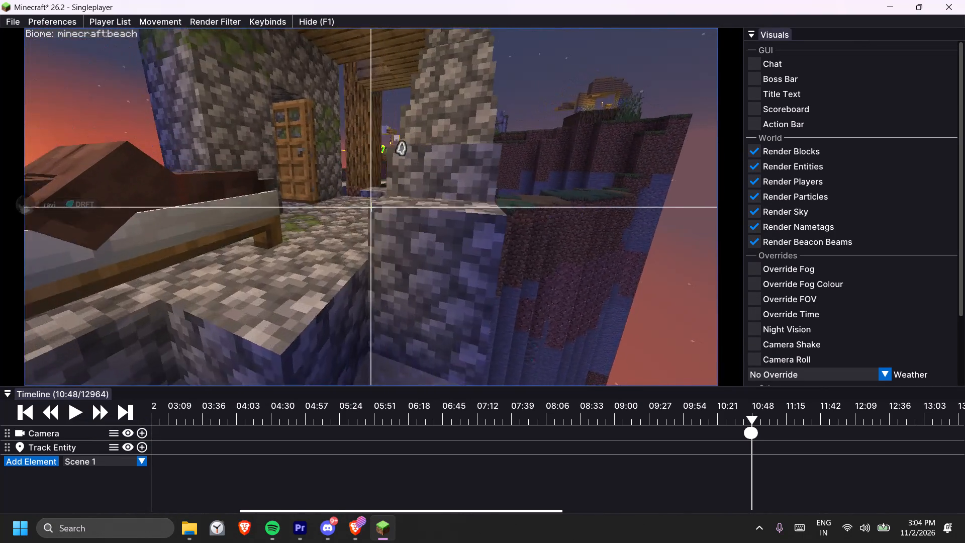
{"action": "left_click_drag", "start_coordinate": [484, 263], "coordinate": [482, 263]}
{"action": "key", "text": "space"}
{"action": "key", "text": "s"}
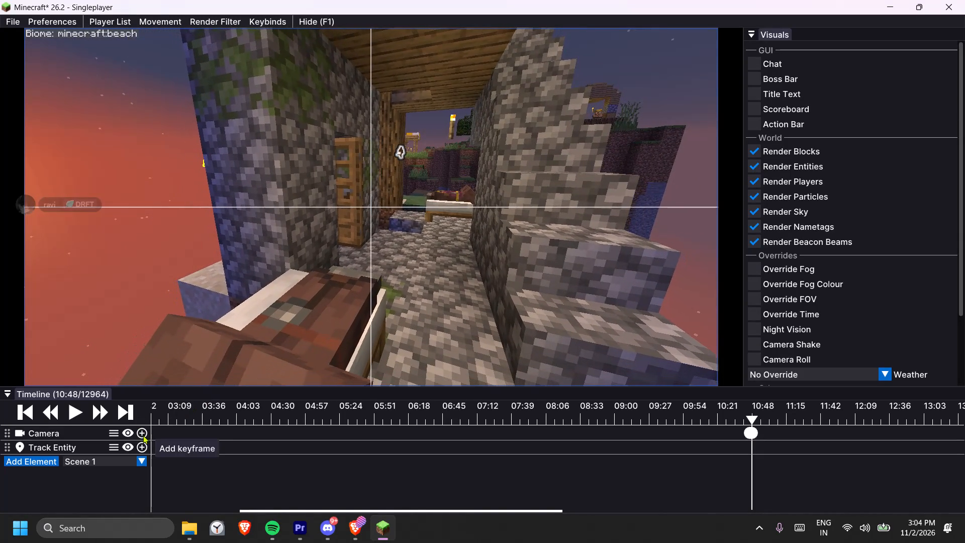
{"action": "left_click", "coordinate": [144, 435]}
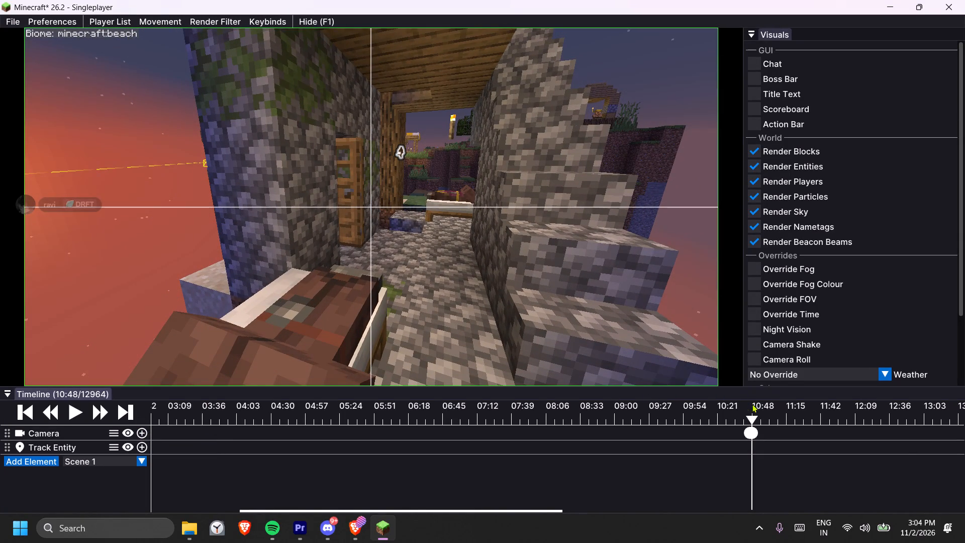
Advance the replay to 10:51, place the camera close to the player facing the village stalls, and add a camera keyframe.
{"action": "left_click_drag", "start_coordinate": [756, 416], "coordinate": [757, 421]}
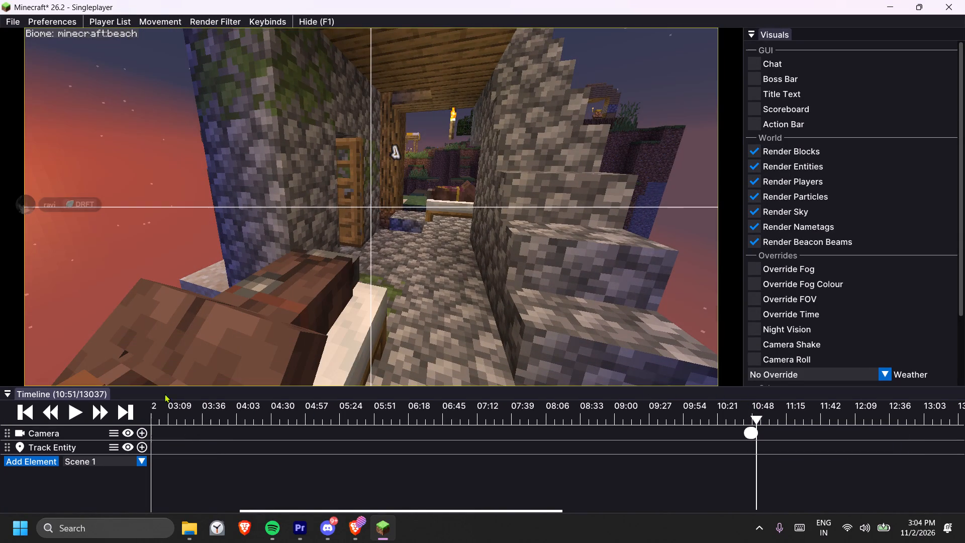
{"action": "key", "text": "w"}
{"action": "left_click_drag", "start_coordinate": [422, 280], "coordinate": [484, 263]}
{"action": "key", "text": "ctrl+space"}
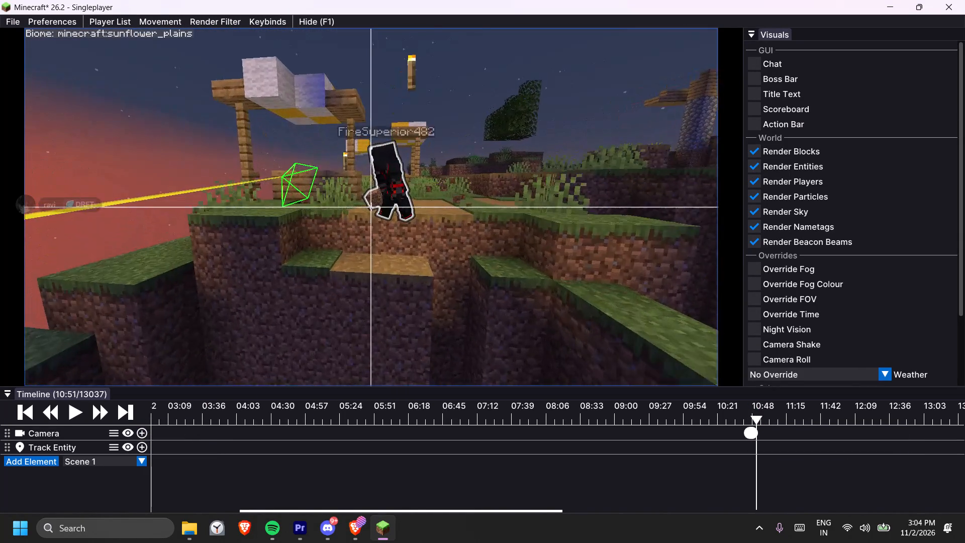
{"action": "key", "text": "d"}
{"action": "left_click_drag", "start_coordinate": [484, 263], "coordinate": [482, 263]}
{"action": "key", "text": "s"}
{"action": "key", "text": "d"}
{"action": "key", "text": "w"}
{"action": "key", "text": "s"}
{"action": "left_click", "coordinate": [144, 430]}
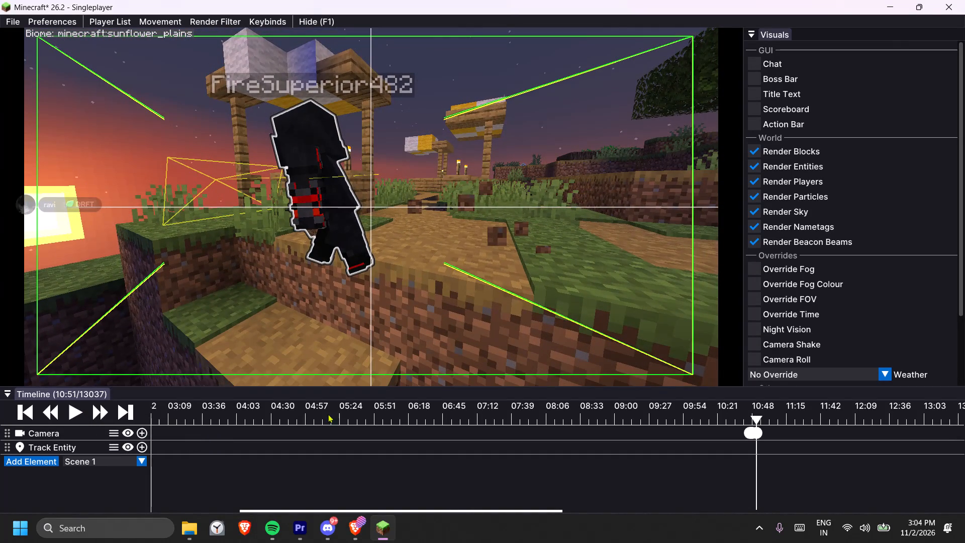
Play back the camera path through its keyframes and pause the replay at 10:53.
{"action": "left_click", "coordinate": [749, 416]}
{"action": "left_click", "coordinate": [79, 411]}
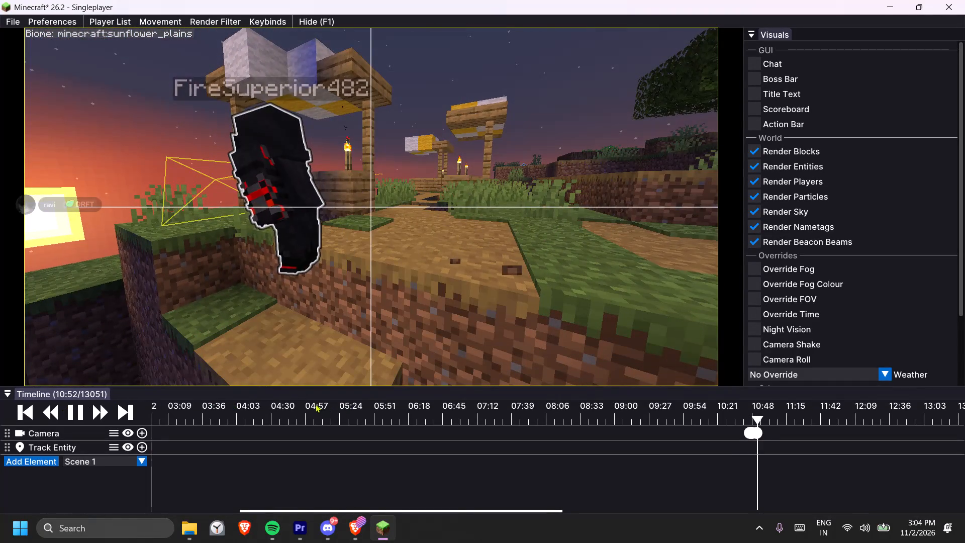
{"action": "left_click", "coordinate": [73, 415]}
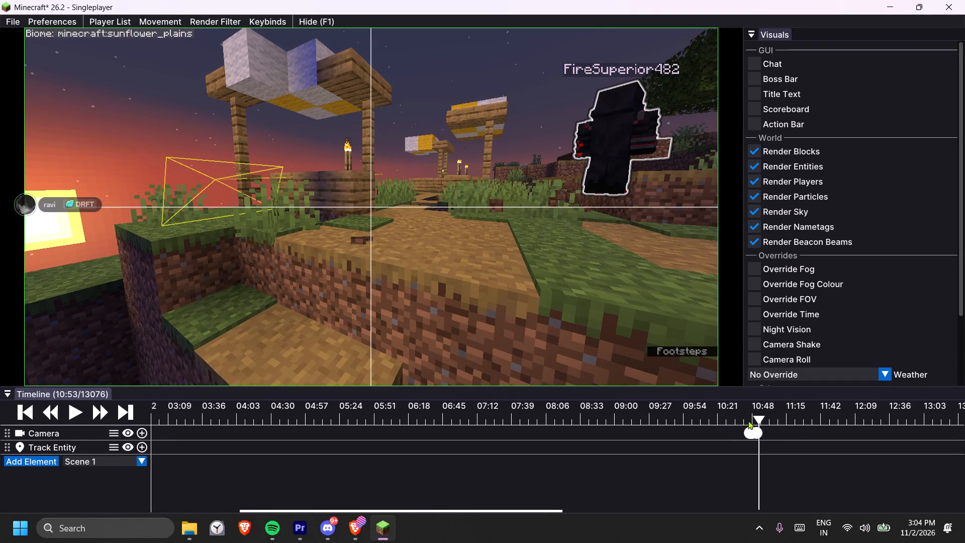
Zoom the timeline in until the camera keyframes are clearly separated, and delete all of them.
{"action": "left_click", "coordinate": [796, 436]}
{"action": "key", "text": "equal"}
{"action": "key", "text": "equal"}
{"action": "key", "text": "equal"}
{"action": "key", "text": "equal"}
{"action": "key", "text": "equal"}
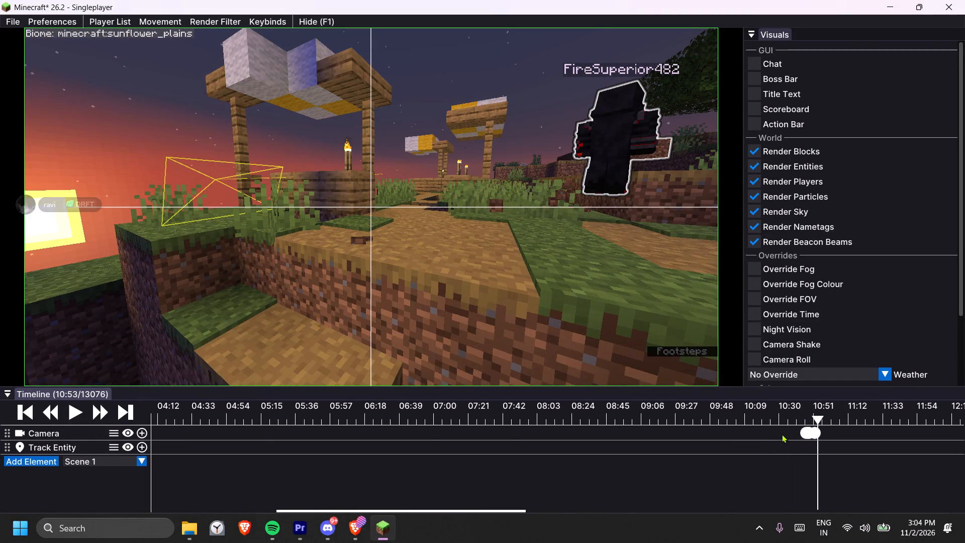
{"action": "type", "text": "--"}
{"action": "key", "text": "minus"}
{"action": "type", "text": "--"}
{"action": "key", "text": "minus"}
{"action": "key", "text": "minus"}
{"action": "key", "text": "minus"}
{"action": "key", "text": "minus"}
{"action": "key", "text": "minus"}
{"action": "type", "text": "--"}
{"action": "type", "text": "=="}
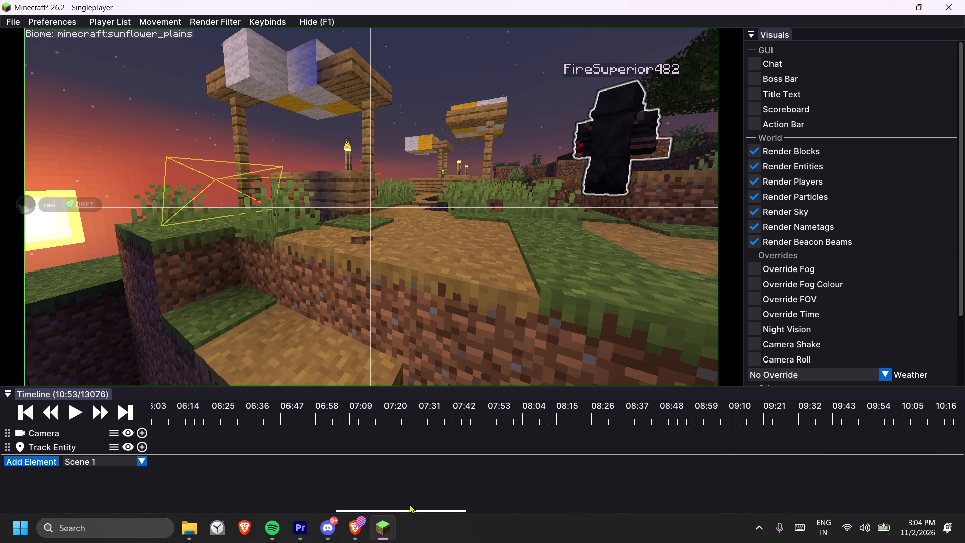
{"action": "left_click_drag", "start_coordinate": [408, 509], "coordinate": [501, 513]}
{"action": "key", "text": "equal"}
{"action": "key", "text": "equal"}
{"action": "key", "text": "equal"}
{"action": "key", "text": "equal"}
{"action": "key", "text": "equal"}
{"action": "key", "text": "equal"}
{"action": "key", "text": "equal"}
{"action": "type", "text": "==="}
{"action": "key", "text": "equal"}
{"action": "key", "text": "equal"}
{"action": "key", "text": "equal"}
{"action": "type", "text": "===="}
{"action": "key", "text": "equal"}
{"action": "key", "text": "equal"}
{"action": "key", "text": "equal"}
{"action": "key", "text": "equal"}
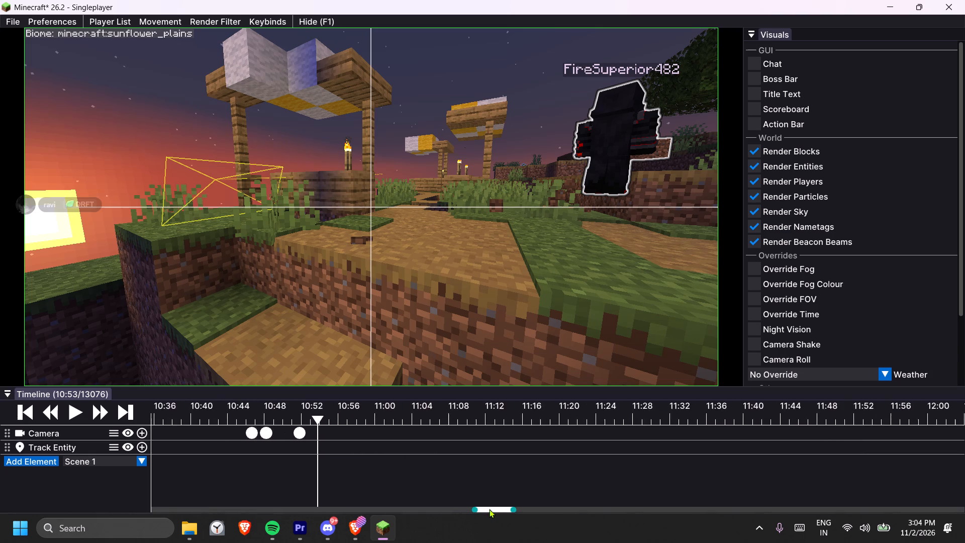
{"action": "left_click_drag", "start_coordinate": [489, 509], "coordinate": [438, 509]}
{"action": "key", "text": "equal"}
{"action": "left_click_drag", "start_coordinate": [446, 510], "coordinate": [474, 513]}
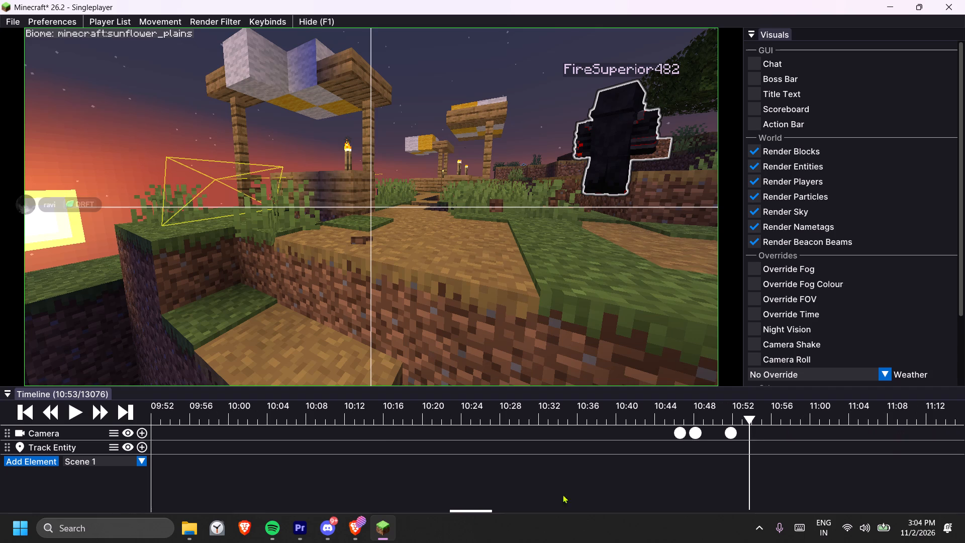
{"action": "key", "text": "equal"}
{"action": "key", "text": "equal"}
{"action": "key", "text": "equal"}
{"action": "key", "text": "equal"}
{"action": "key", "text": "equal"}
{"action": "key", "text": "equal"}
{"action": "key", "text": "equal"}
{"action": "key", "text": "equal"}
{"action": "left_click_drag", "start_coordinate": [836, 449], "coordinate": [725, 416]}
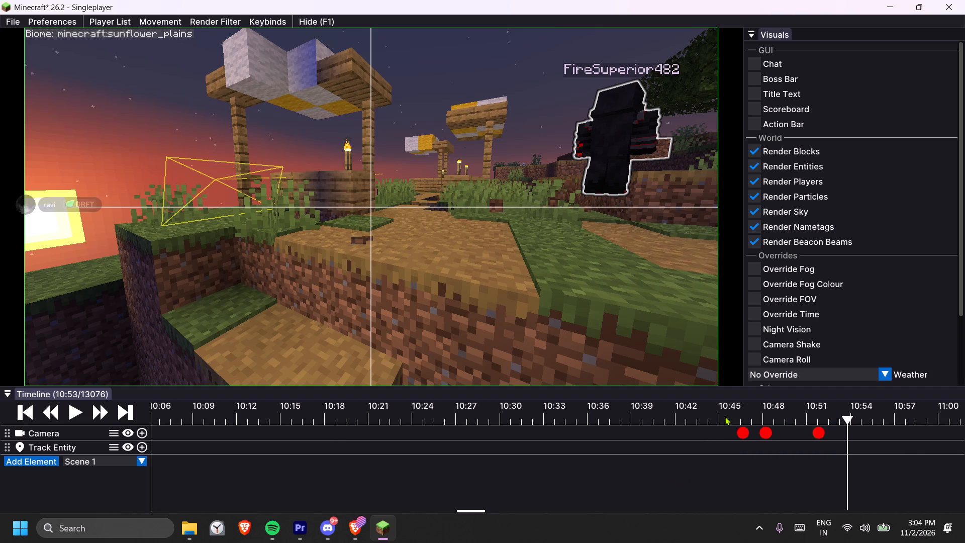
{"action": "key", "text": "Delete"}
Return the replay to 10:46, place the camera just behind and above the player's head facing the sunset, and add a camera keyframe.
{"action": "left_click_drag", "start_coordinate": [742, 409], "coordinate": [747, 409]}
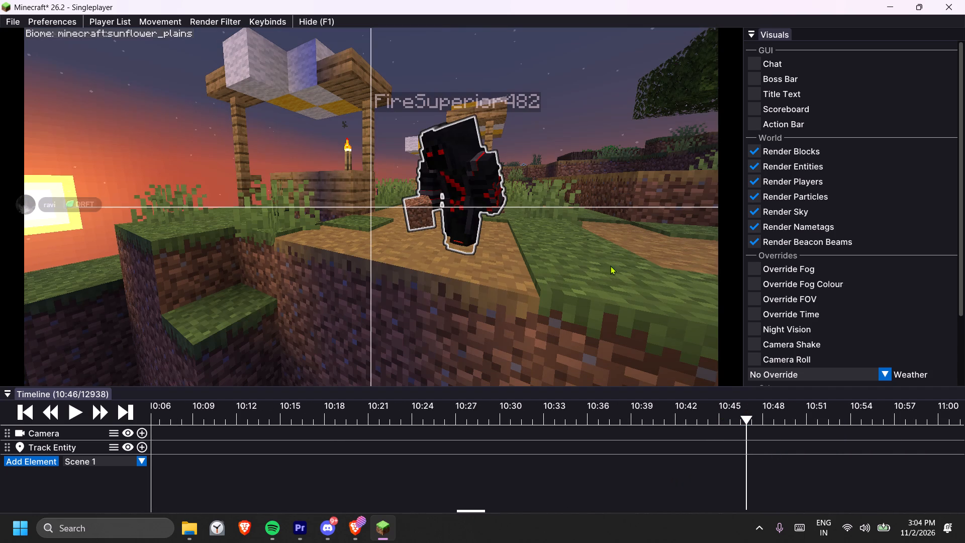
{"action": "left_click_drag", "start_coordinate": [546, 190], "coordinate": [468, 265]}
{"action": "key", "text": "d"}
{"action": "key", "text": "space"}
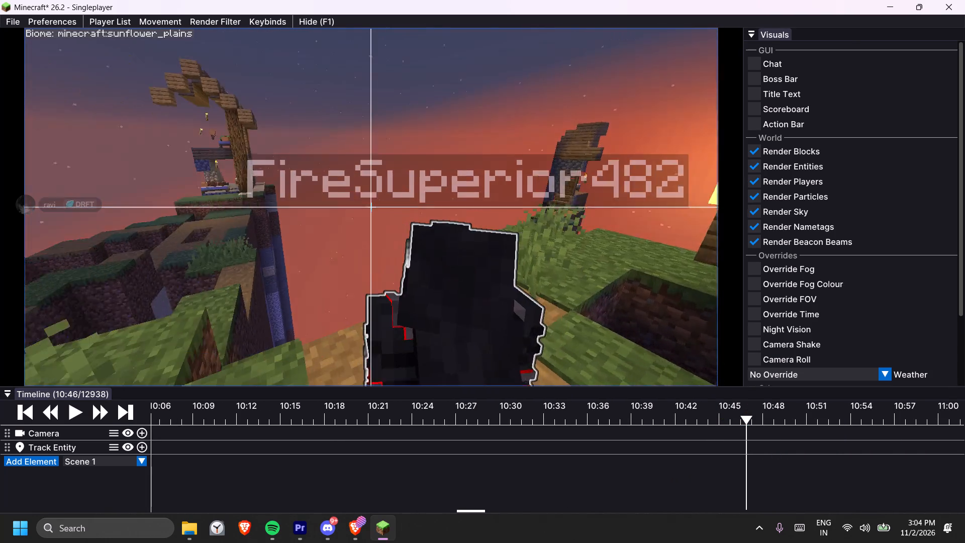
{"action": "left_click_drag", "start_coordinate": [468, 265], "coordinate": [485, 263]}
{"action": "key", "text": "w"}
{"action": "key", "text": "s"}
{"action": "key", "text": "d"}
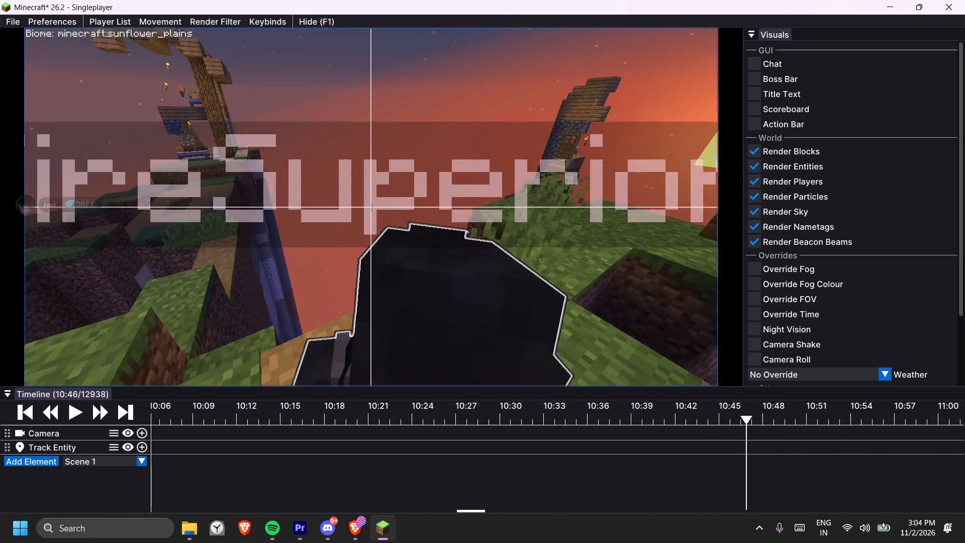
{"action": "left_click_drag", "start_coordinate": [485, 263], "coordinate": [484, 264]}
{"action": "key", "text": "s"}
{"action": "key", "text": "a"}
{"action": "key", "text": "w"}
{"action": "key", "text": "space"}
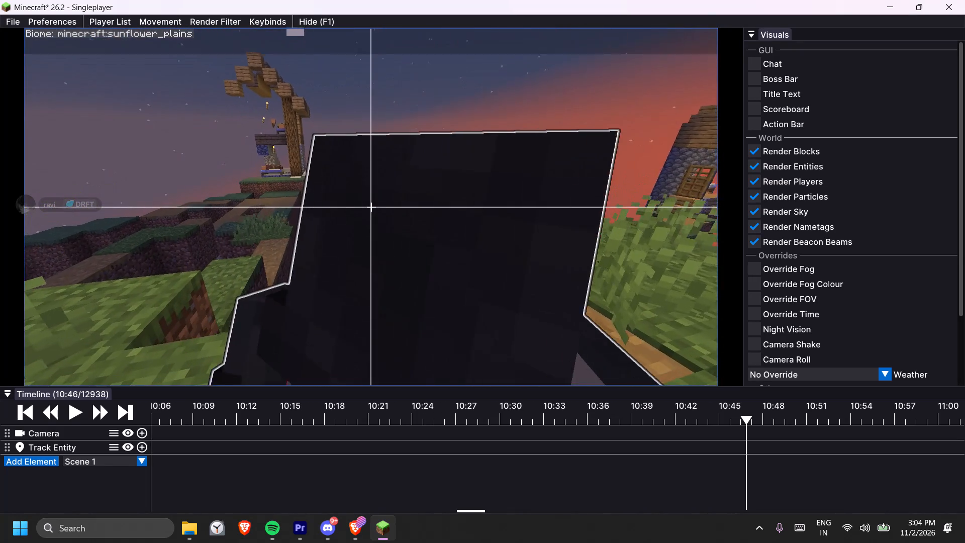
{"action": "left_click_drag", "start_coordinate": [484, 264], "coordinate": [483, 263]}
{"action": "key", "text": "s"}
{"action": "key", "text": "space"}
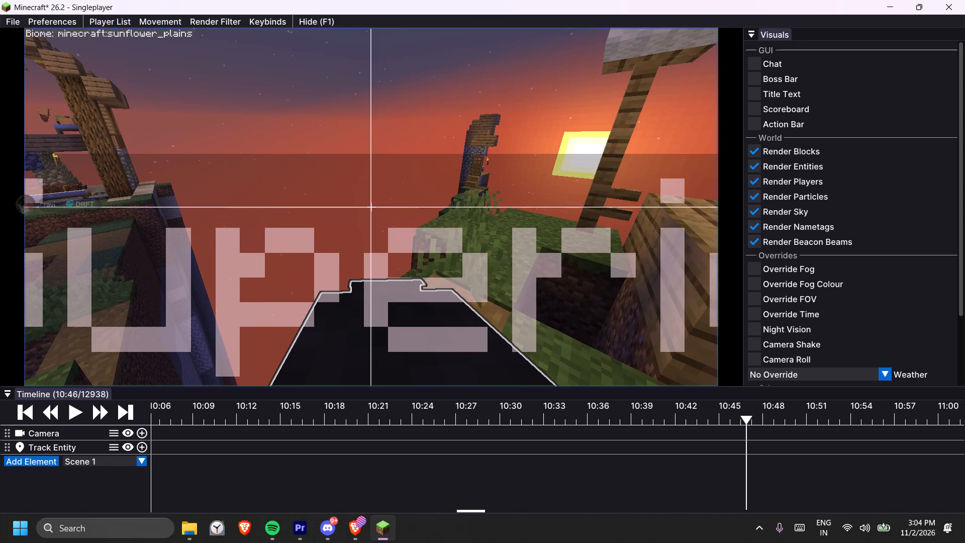
{"action": "left_click_drag", "start_coordinate": [483, 263], "coordinate": [482, 263]}
{"action": "left_click", "coordinate": [137, 432]}
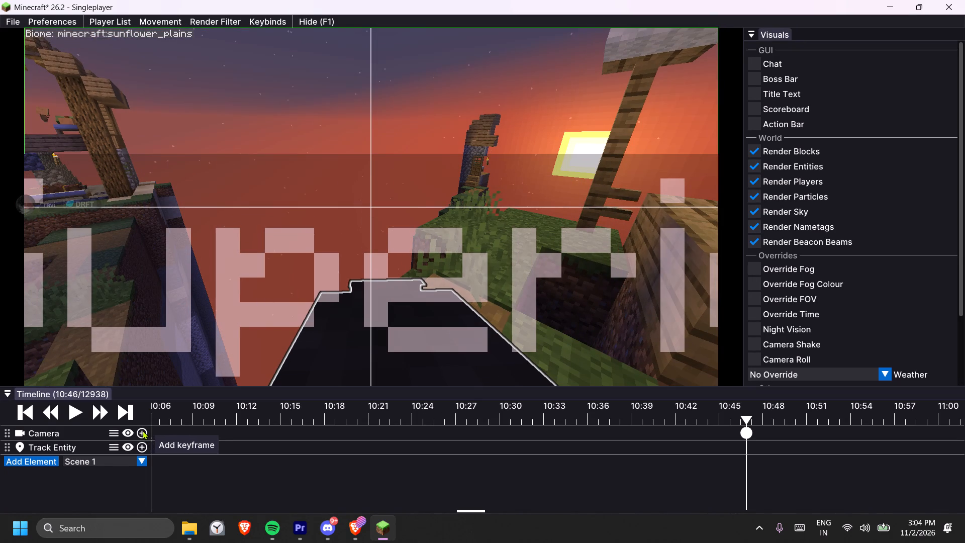
Raise the camera high above the village looking down on the terrain, advance the replay to 10:47, and add a camera keyframe.
{"action": "left_click_drag", "start_coordinate": [581, 298], "coordinate": [482, 264]}
{"action": "key", "text": "space"}
{"action": "key", "text": "space"}
{"action": "key", "text": "space"}
{"action": "key", "text": "space"}
{"action": "key", "text": "space"}
{"action": "key", "text": "space"}
{"action": "key", "text": "space"}
{"action": "key", "text": "space"}
{"action": "key", "text": "space"}
{"action": "key", "text": "space"}
{"action": "key", "text": "space"}
{"action": "key", "text": "space"}
{"action": "key", "text": "space"}
{"action": "key", "text": "space"}
{"action": "key", "text": "space"}
{"action": "key", "text": "space"}
{"action": "key", "text": "space"}
{"action": "key", "text": "space"}
{"action": "key", "text": "space"}
{"action": "key", "text": "space"}
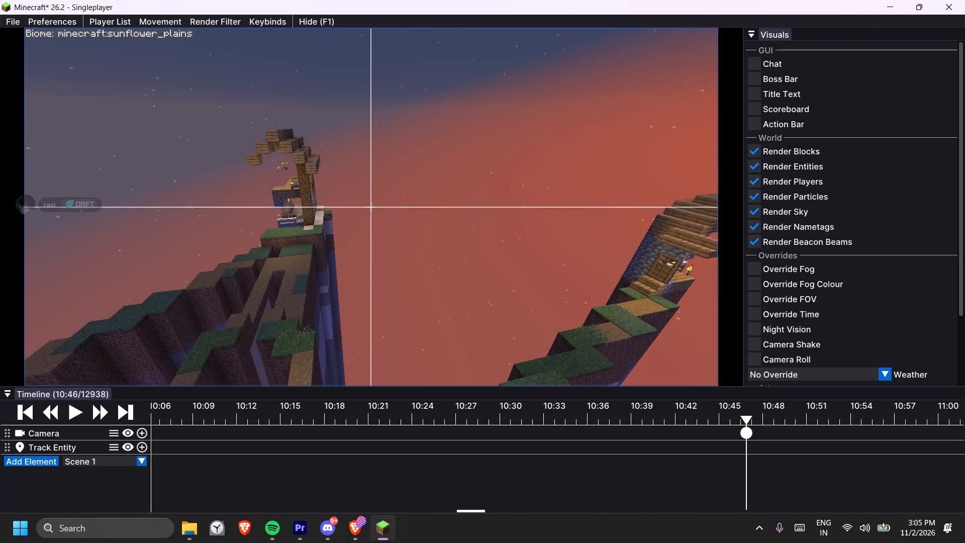
{"action": "left_click_drag", "start_coordinate": [482, 264], "coordinate": [482, 265]}
{"action": "key", "text": "space"}
{"action": "key", "text": "space"}
{"action": "key", "text": "space"}
{"action": "key", "text": "space"}
{"action": "key", "text": "space"}
{"action": "key", "text": "space"}
{"action": "key", "text": "space"}
{"action": "key", "text": "space"}
{"action": "key", "text": "space"}
{"action": "key", "text": "space"}
{"action": "key", "text": "space"}
{"action": "key", "text": "space"}
{"action": "key", "text": "space"}
{"action": "key", "text": "space"}
{"action": "key", "text": "space"}
{"action": "key", "text": "space"}
{"action": "key", "text": "space"}
{"action": "key", "text": "space"}
{"action": "key", "text": "space"}
{"action": "key", "text": "space"}
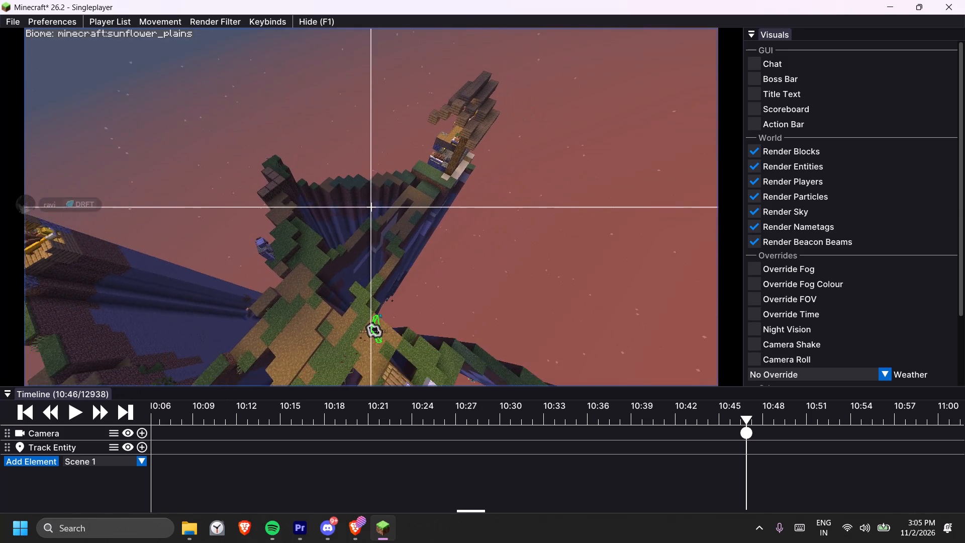
{"action": "left_click_drag", "start_coordinate": [482, 265], "coordinate": [481, 263]}
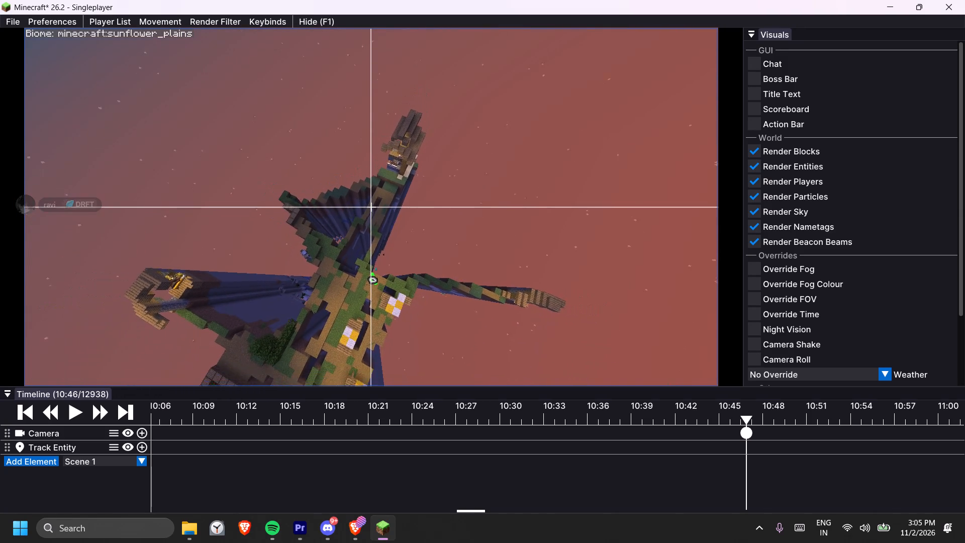
{"action": "left_click_drag", "start_coordinate": [481, 263], "coordinate": [481, 263]}
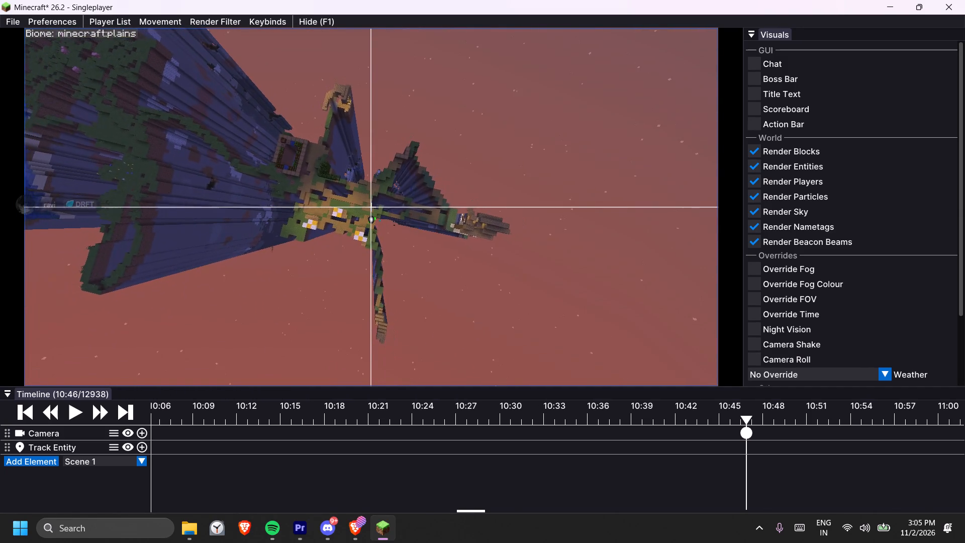
{"action": "left_click_drag", "start_coordinate": [481, 263], "coordinate": [482, 263]}
{"action": "key", "text": "space"}
{"action": "key", "text": "space"}
{"action": "key", "text": "space"}
{"action": "key", "text": "space"}
{"action": "key", "text": "space"}
{"action": "key", "text": "space"}
{"action": "key", "text": "space"}
{"action": "key", "text": "space"}
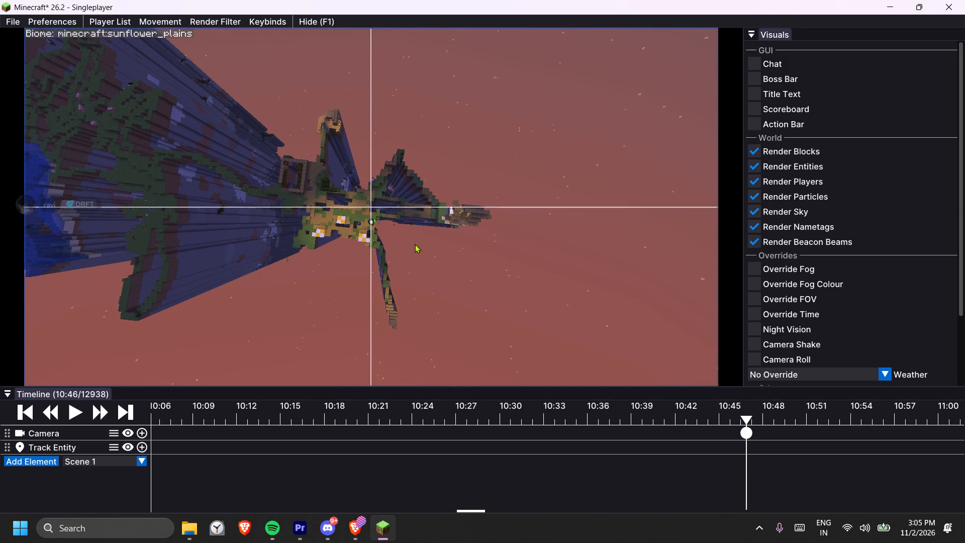
{"action": "left_click", "coordinate": [751, 416]}
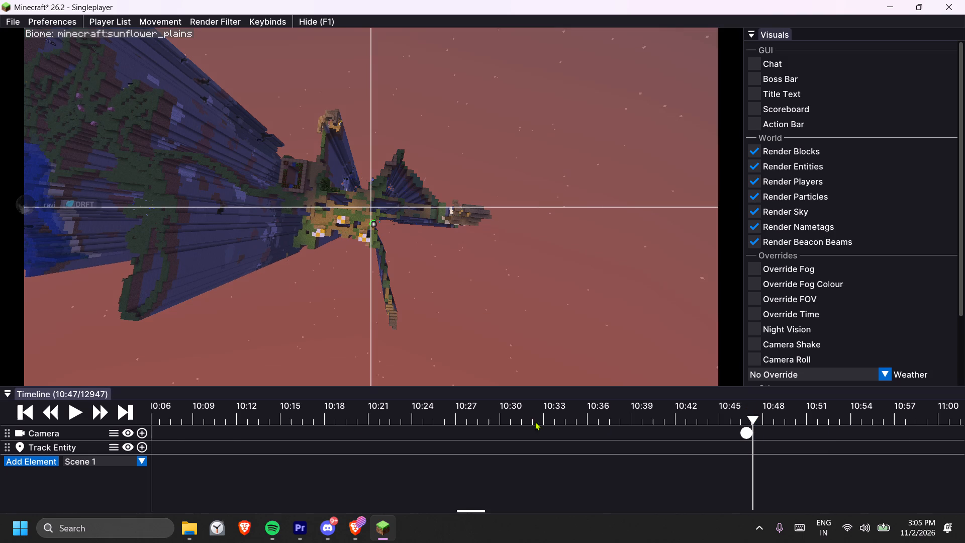
{"action": "left_click", "coordinate": [143, 431]}
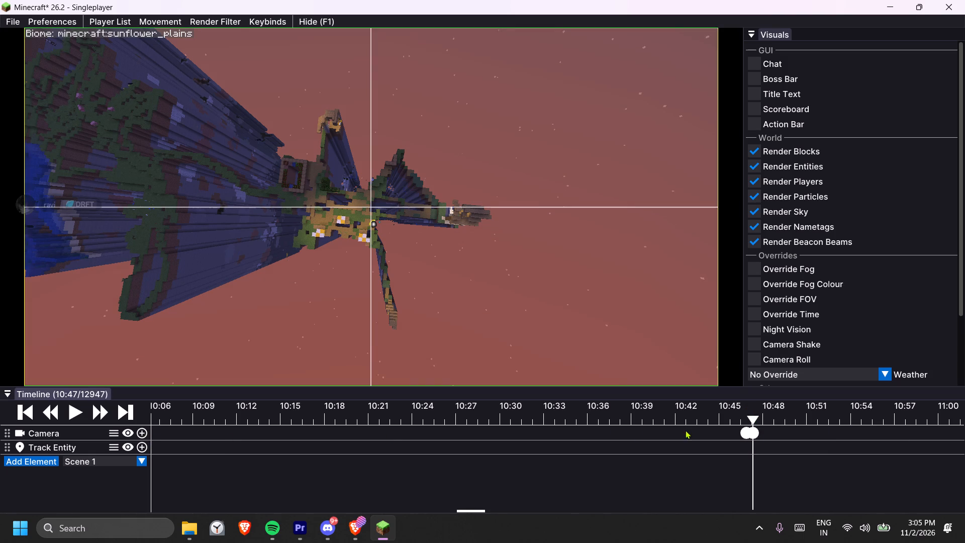
Move the aerial camera keyframe later to about 10:49, replaying the rise from 10:46 to judge its speed.
{"action": "left_click_drag", "start_coordinate": [736, 411], "coordinate": [746, 411]}
{"action": "left_click", "coordinate": [77, 410]}
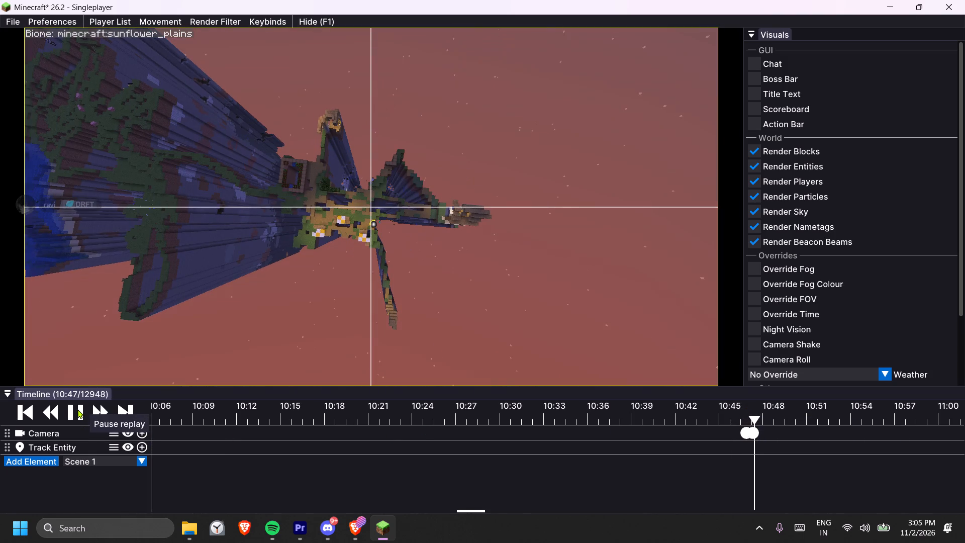
{"action": "left_click", "coordinate": [77, 409]}
{"action": "left_click", "coordinate": [759, 427]}
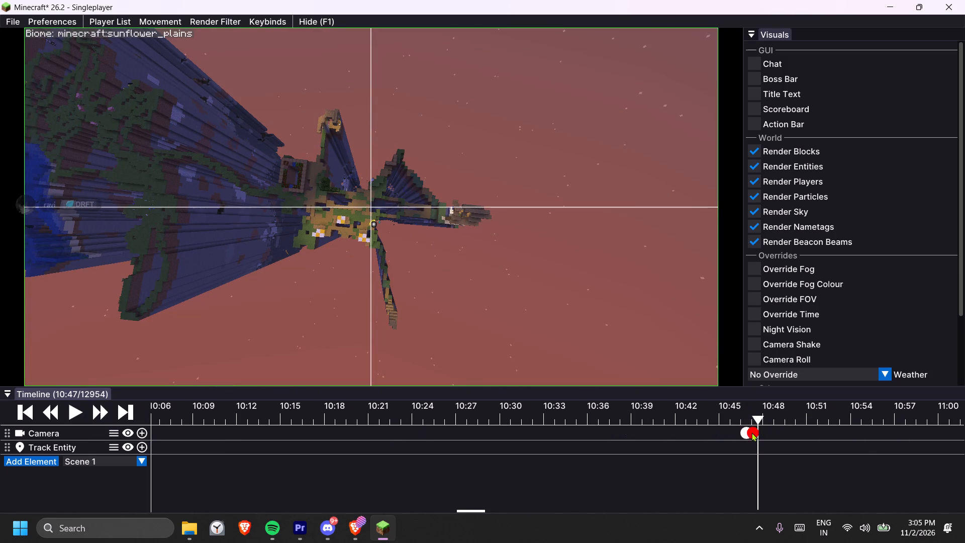
{"action": "left_click_drag", "start_coordinate": [755, 432], "coordinate": [771, 432]}
{"action": "left_click_drag", "start_coordinate": [752, 420], "coordinate": [747, 419]}
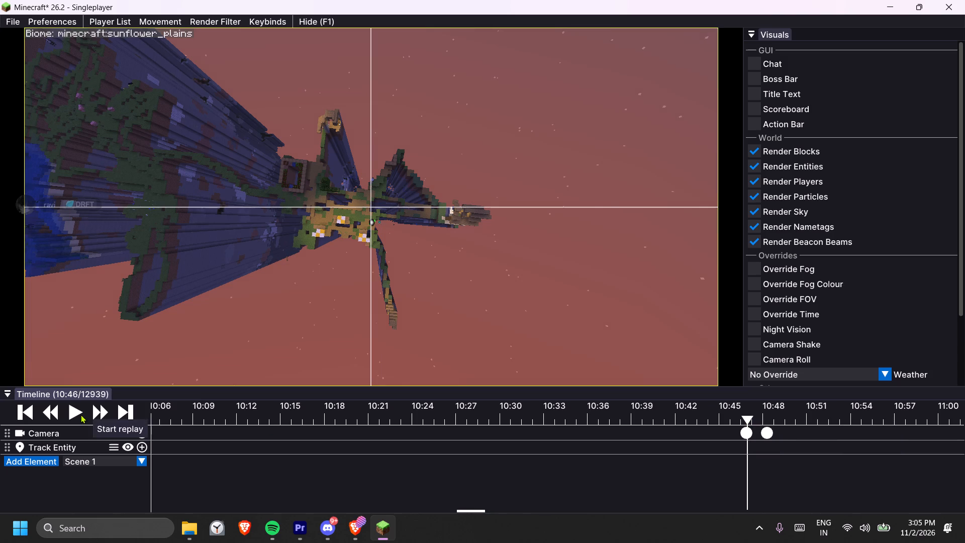
{"action": "left_click", "coordinate": [80, 414]}
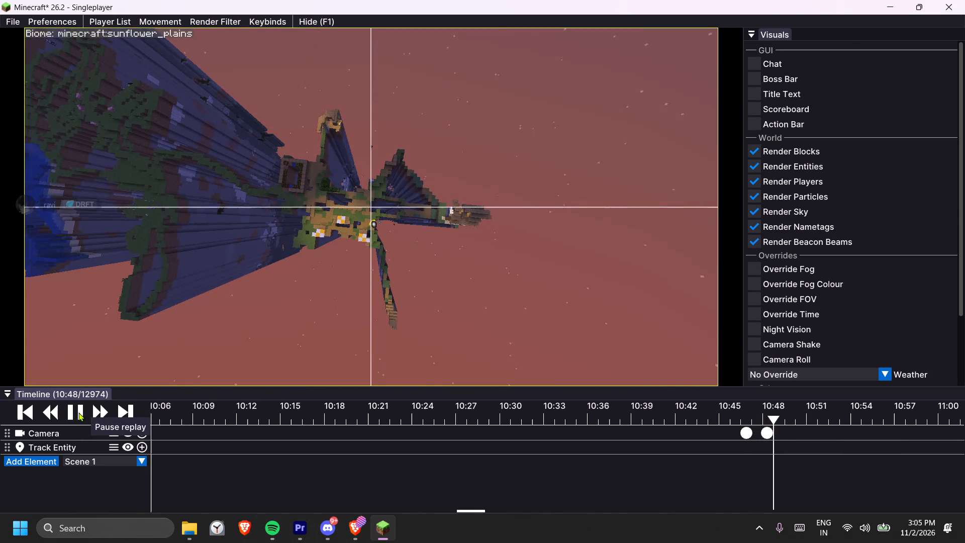
{"action": "left_click", "coordinate": [76, 409]}
{"action": "left_click_drag", "start_coordinate": [768, 429], "coordinate": [780, 429]}
{"action": "left_click_drag", "start_coordinate": [780, 415], "coordinate": [745, 415]}
{"action": "left_click", "coordinate": [74, 411]}
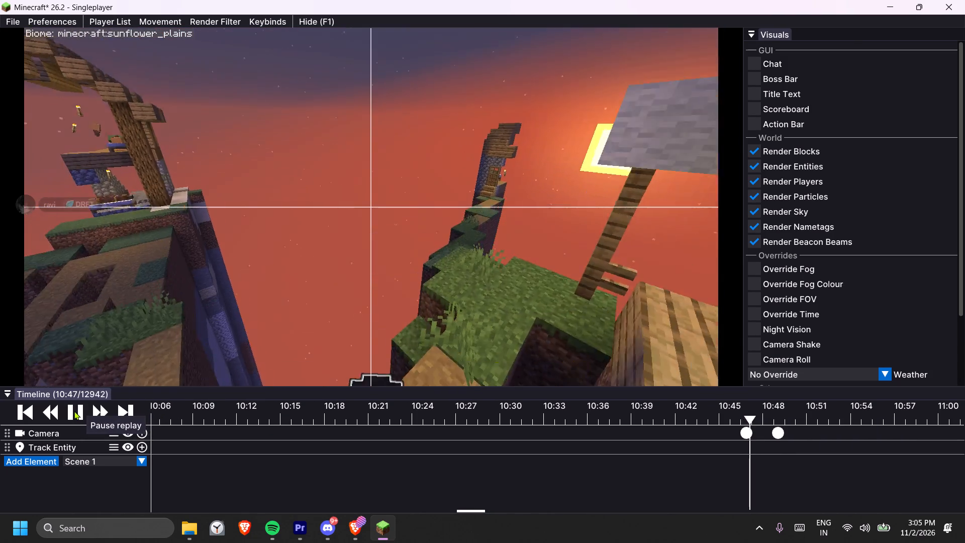
{"action": "left_click", "coordinate": [74, 411]}
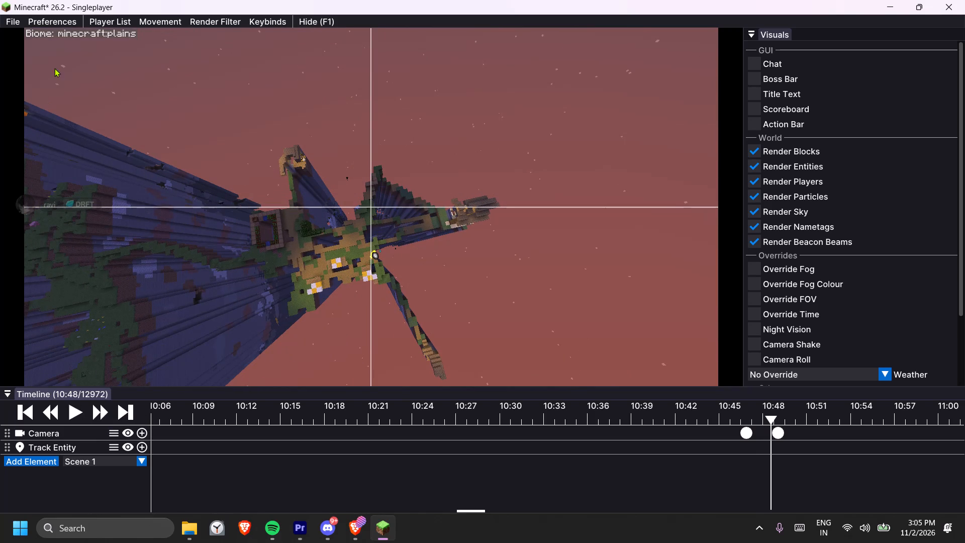
Export the camera rise as an MP4 video named "apne apne ghar me".
{"action": "left_click", "coordinate": [14, 14]}
{"action": "left_click", "coordinate": [13, 19]}
{"action": "left_click", "coordinate": [43, 39]}
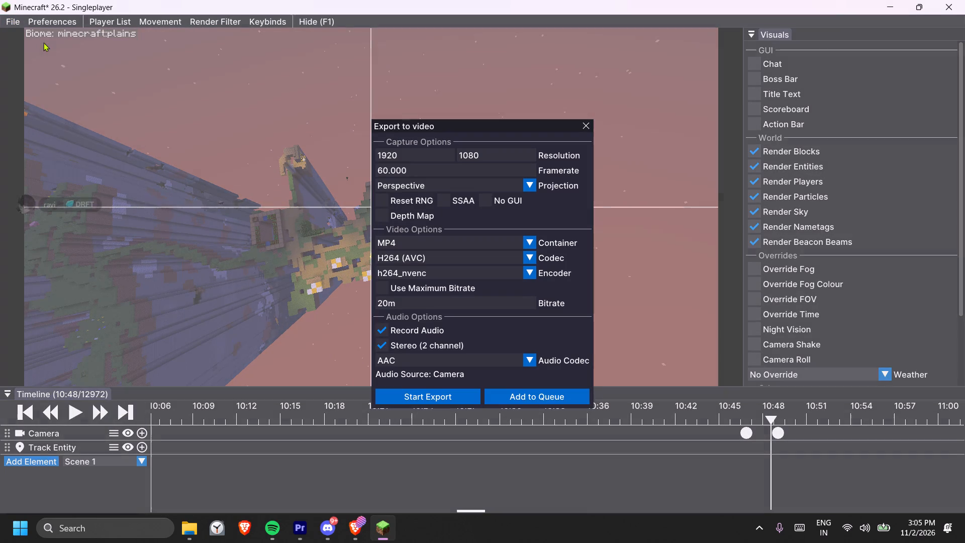
{"action": "left_click", "coordinate": [401, 402]}
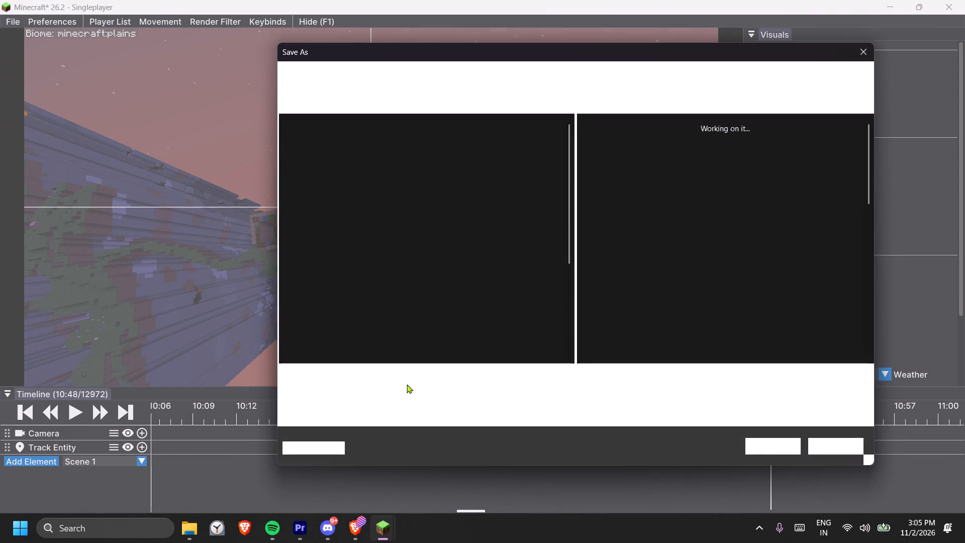
{"action": "key", "text": "BackSpace"}
{"action": "type", "text": "apne apne ghar me"}
{"action": "key", "text": "Return"}
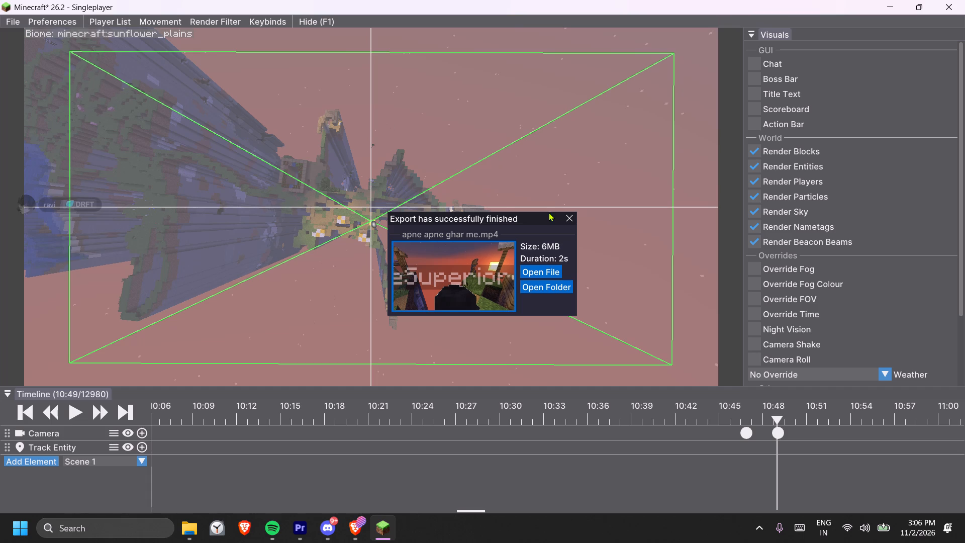
Find the exported clip in its folder by searching "apne", and place it on track V3 at about 00:03:12 in the Premiere sequence.
{"action": "left_click", "coordinate": [544, 283]}
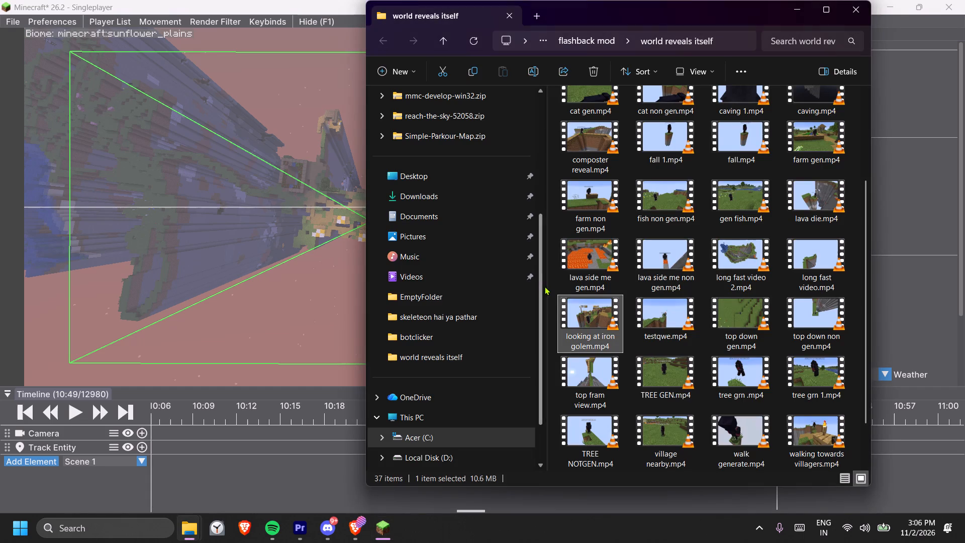
{"action": "scroll", "coordinate": [643, 250], "scroll_direction": "down", "scroll_amount": 8}
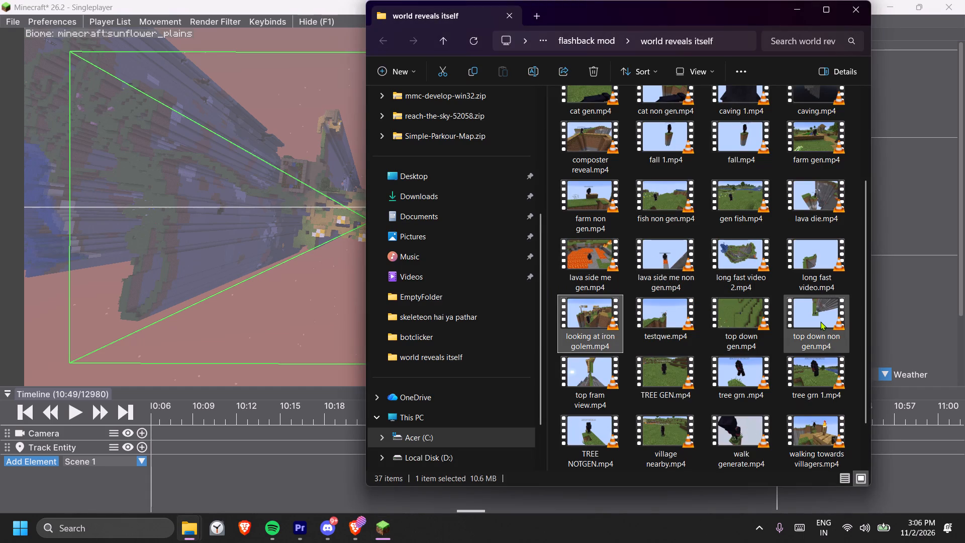
{"action": "scroll", "coordinate": [723, 303], "scroll_direction": "up", "scroll_amount": 6}
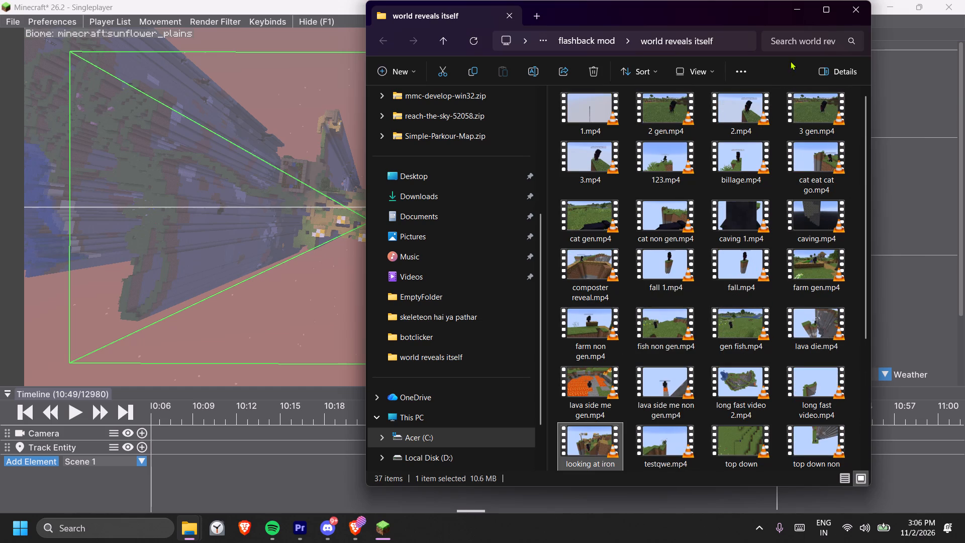
{"action": "left_click", "coordinate": [788, 41]}
{"action": "type", "text": "apne"}
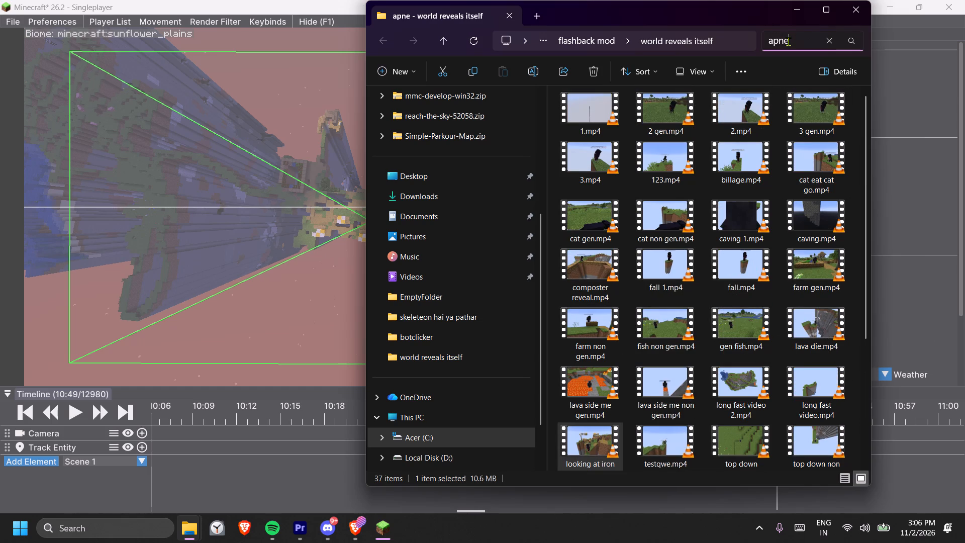
{"action": "left_click_drag", "start_coordinate": [598, 139], "coordinate": [325, 531]}
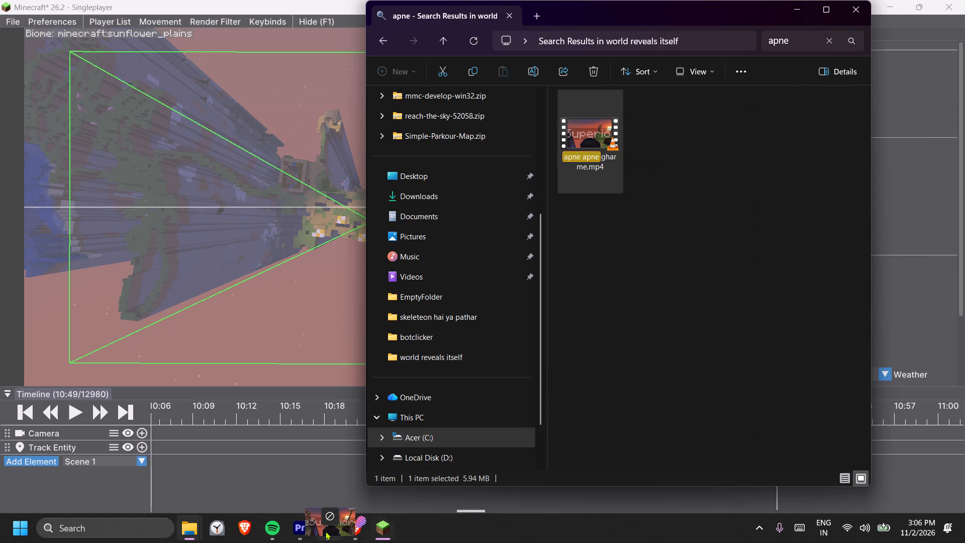
{"action": "left_click_drag", "start_coordinate": [325, 531], "coordinate": [562, 405]}
Play the sequence from about 00:03:10 through the newly placed clip, stop at about 00:03:23, and save the project.
{"action": "key", "text": "space"}
{"action": "left_click_drag", "start_coordinate": [554, 333], "coordinate": [551, 329]}
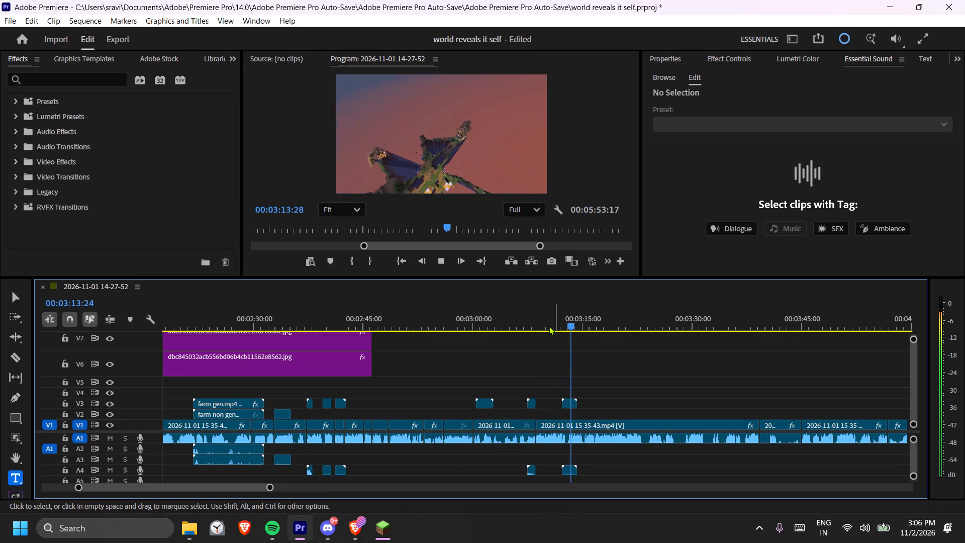
{"action": "left_click", "coordinate": [549, 326]}
{"action": "key", "text": "space"}
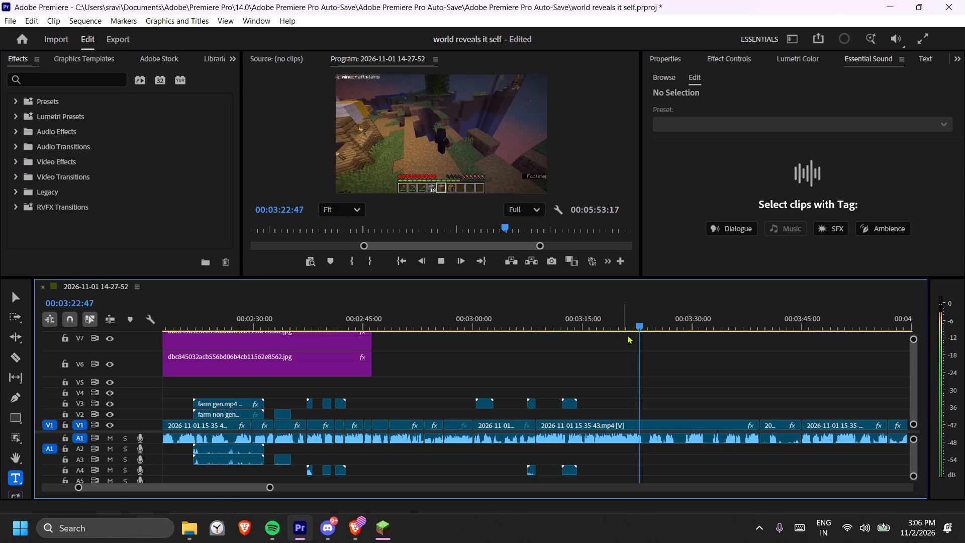
{"action": "key", "text": "space"}
{"action": "key", "text": "ctrl+s"}
Return to the beginning of the sequence and start reviewing the edit from 00:00:00.
{"action": "left_click", "coordinate": [642, 360]}
{"action": "key", "text": "minus"}
{"action": "key", "text": "minus"}
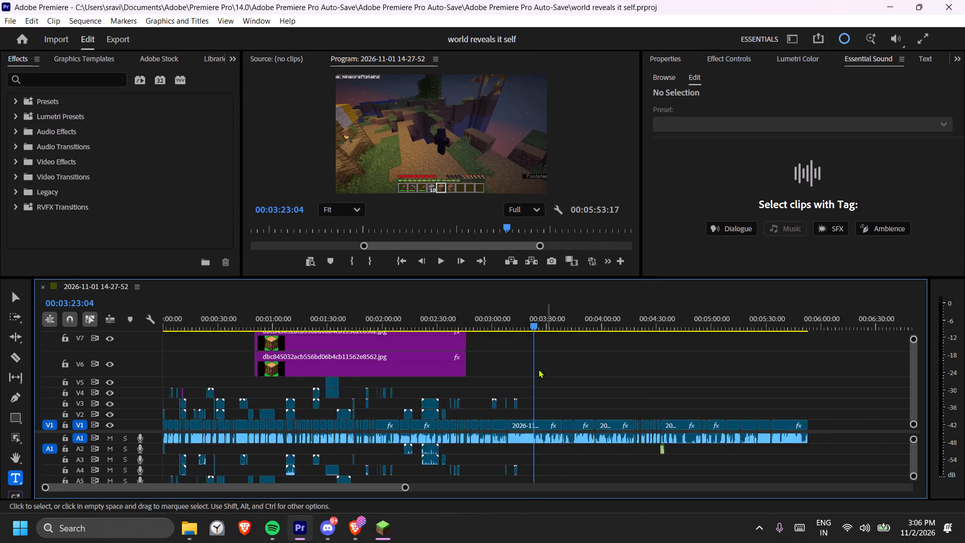
{"action": "key", "text": "minus"}
{"action": "scroll", "coordinate": [328, 391], "scroll_direction": "up", "scroll_amount": 8}
{"action": "left_click_drag", "start_coordinate": [188, 320], "coordinate": [151, 322]}
{"action": "type", "text": "==="}
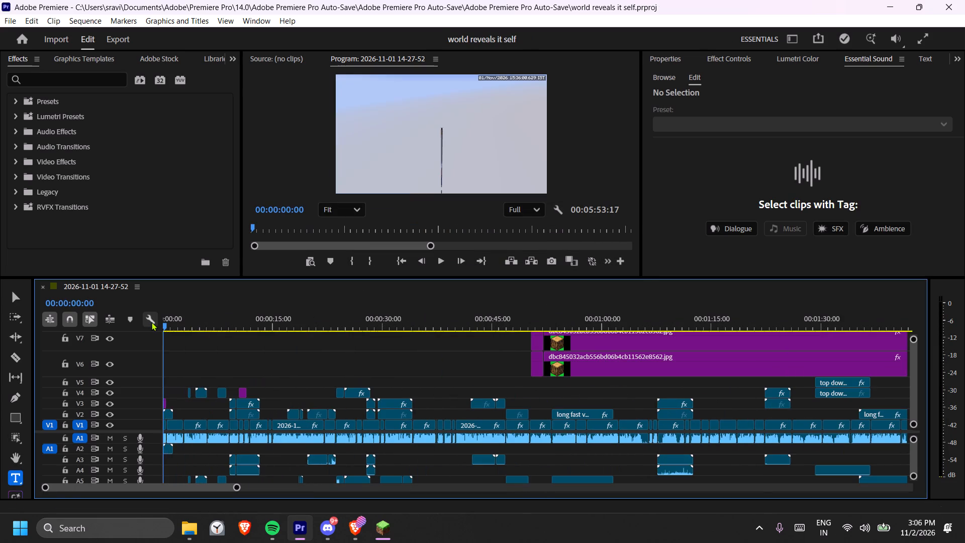
{"action": "key", "text": "space"}
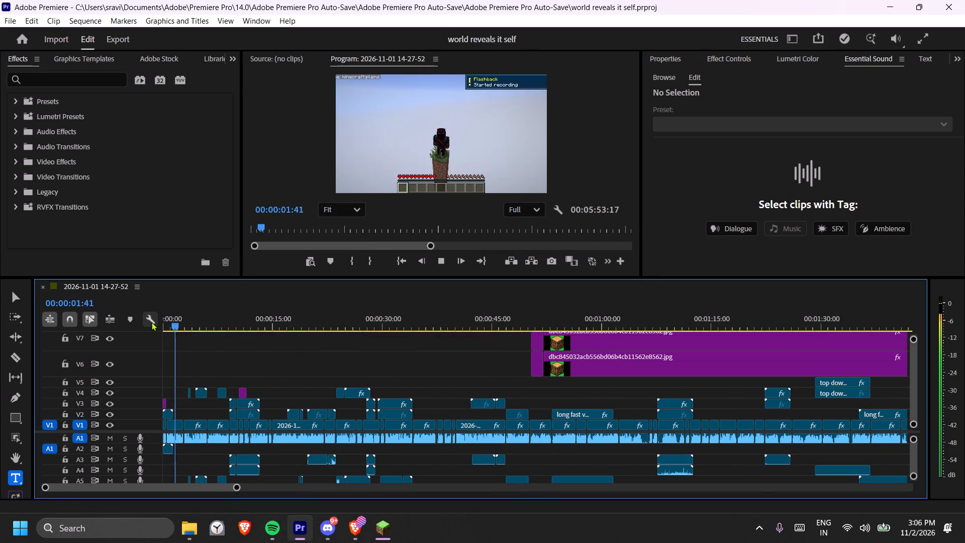
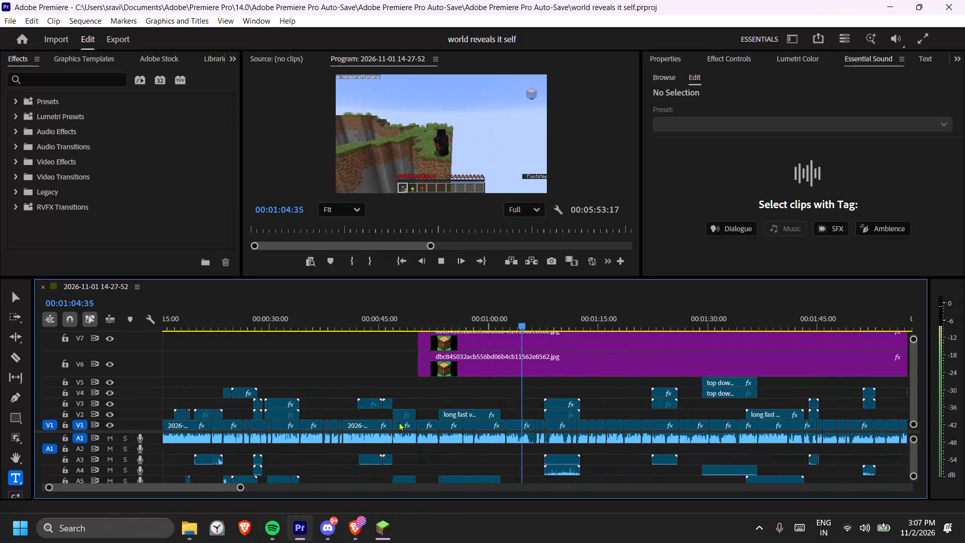
Continue reviewing the edit from about 00:01:04 to 00:01:56, saving the project along the way.
{"action": "scroll", "coordinate": [399, 422], "scroll_direction": "down", "scroll_amount": 3}
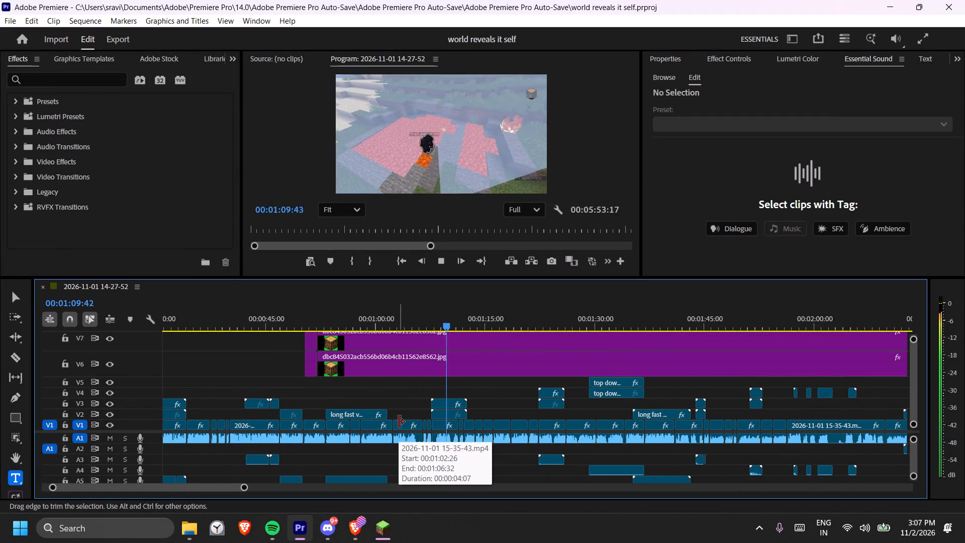
{"action": "key", "text": "ctrl+s"}
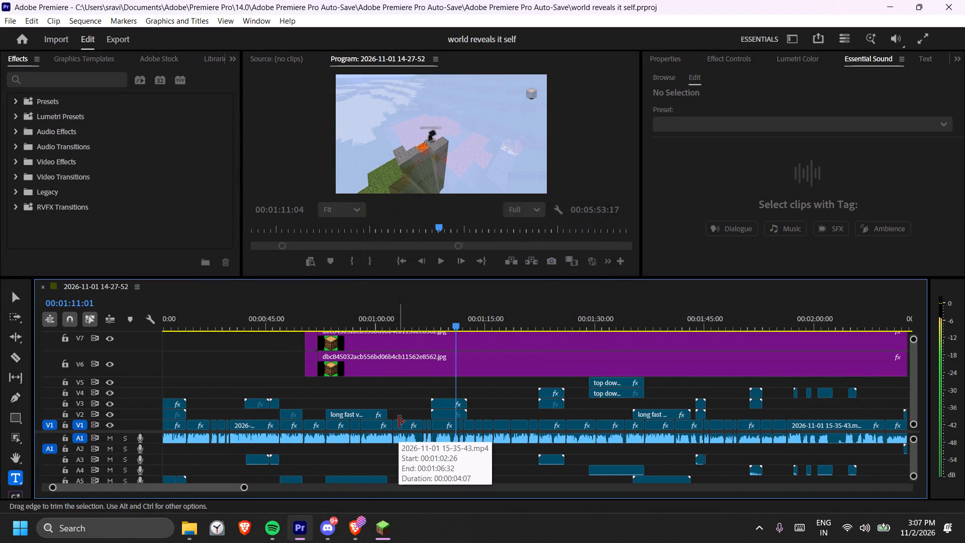
{"action": "key", "text": "space"}
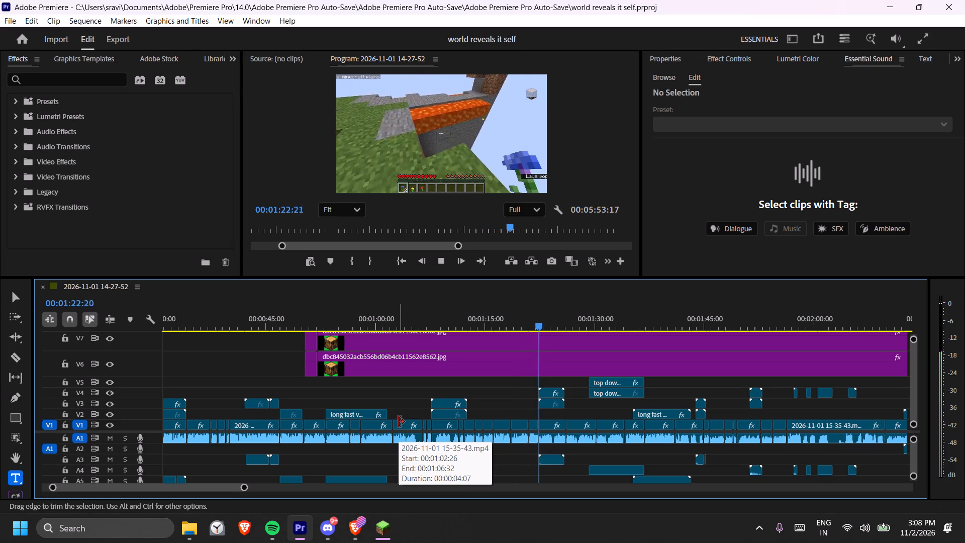
{"action": "scroll", "coordinate": [439, 439], "scroll_direction": "down", "scroll_amount": 4}
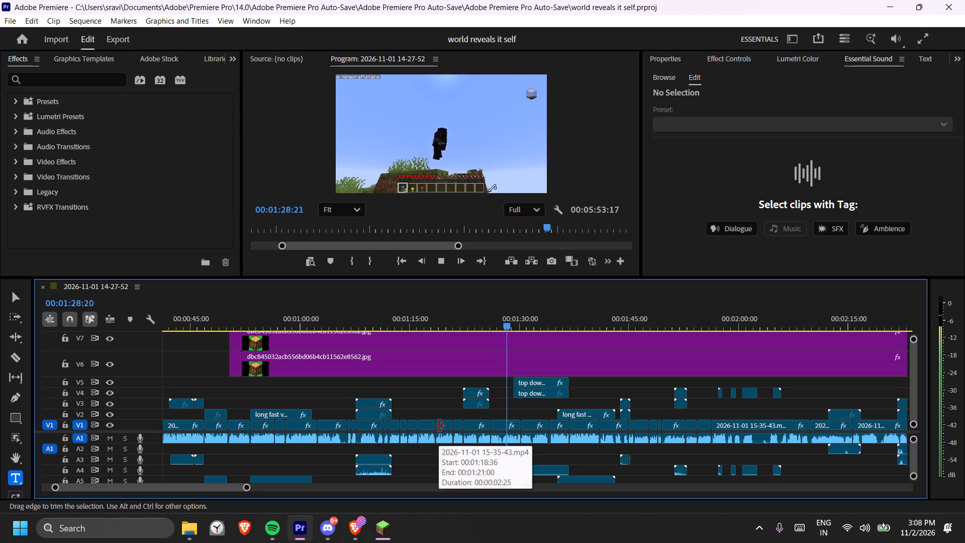
{"action": "scroll", "coordinate": [432, 422], "scroll_direction": "down", "scroll_amount": 3}
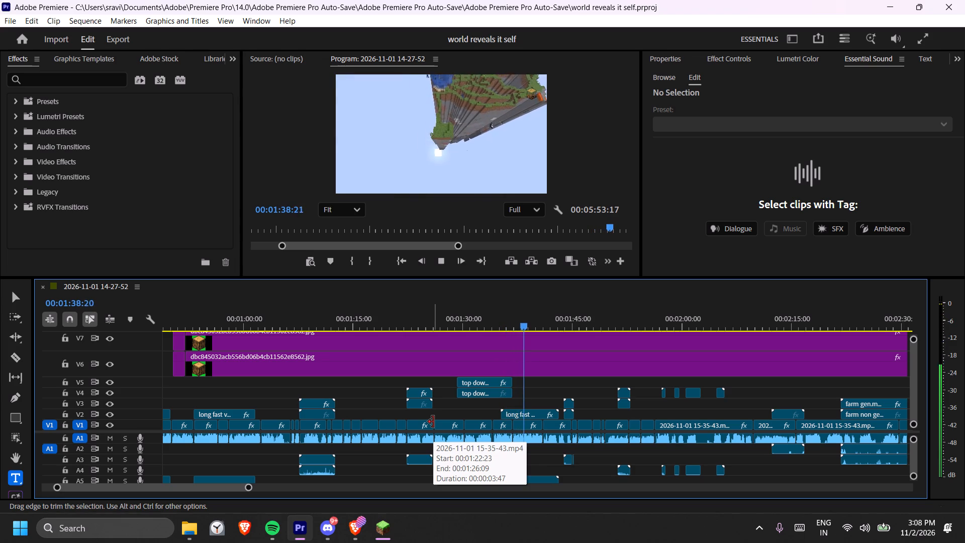
{"action": "scroll", "coordinate": [430, 422], "scroll_direction": "down", "scroll_amount": 5}
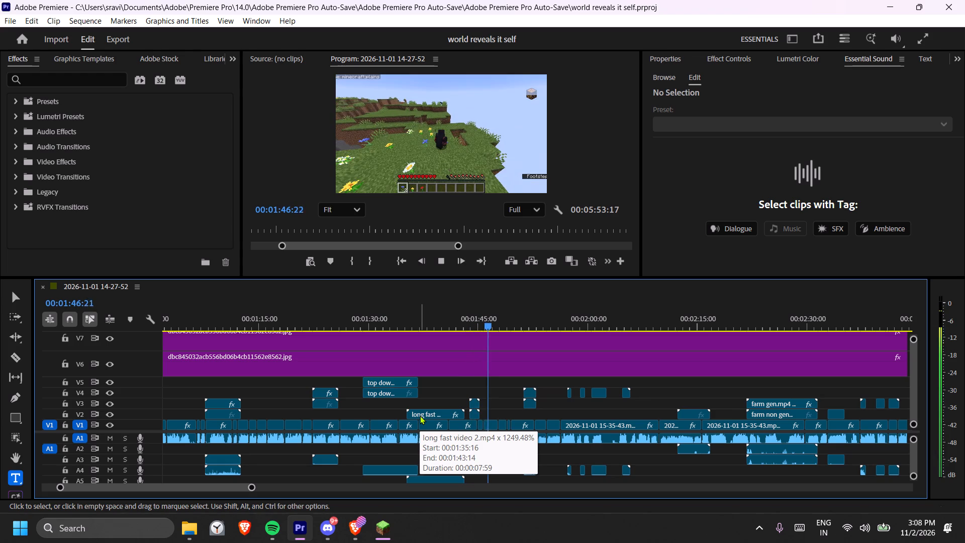
{"action": "key", "text": "ctrl+s"}
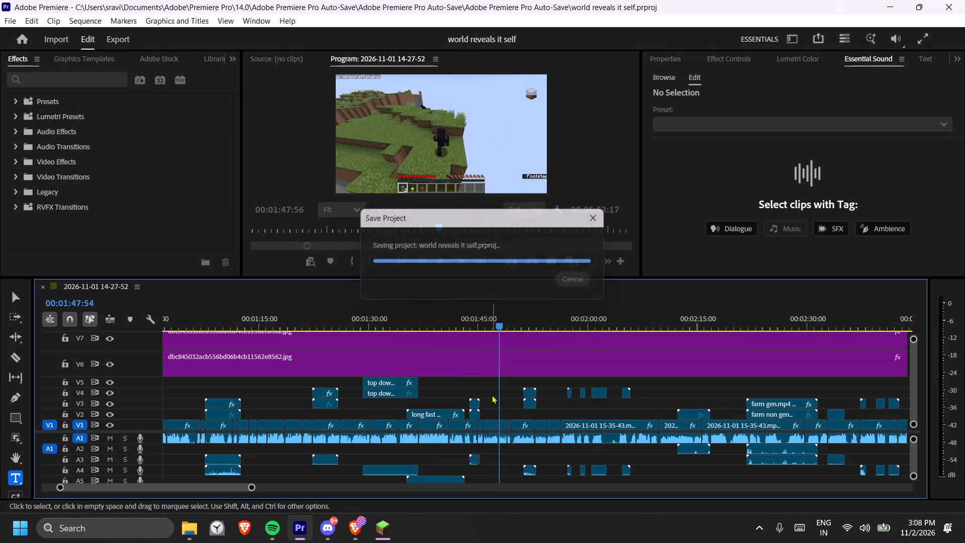
{"action": "key", "text": "space"}
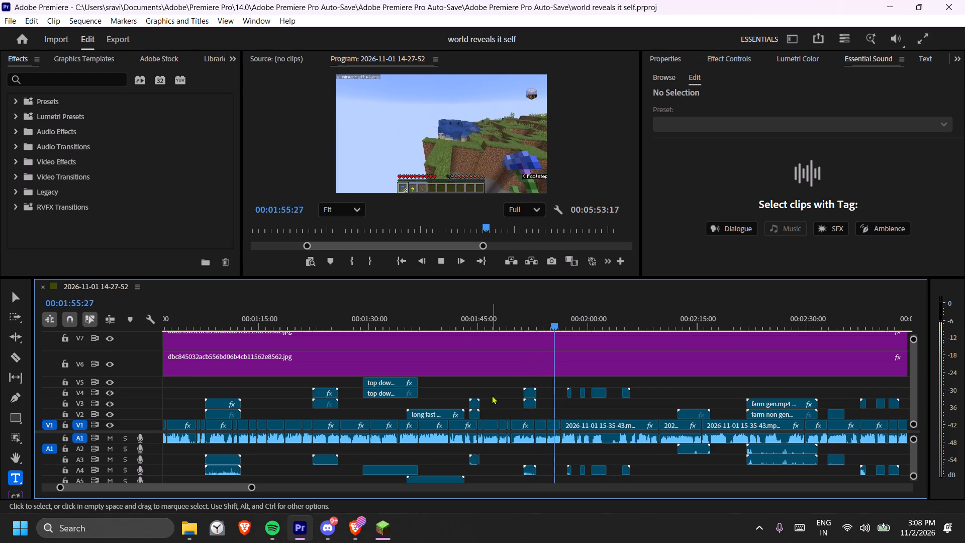
{"action": "key", "text": "space"}
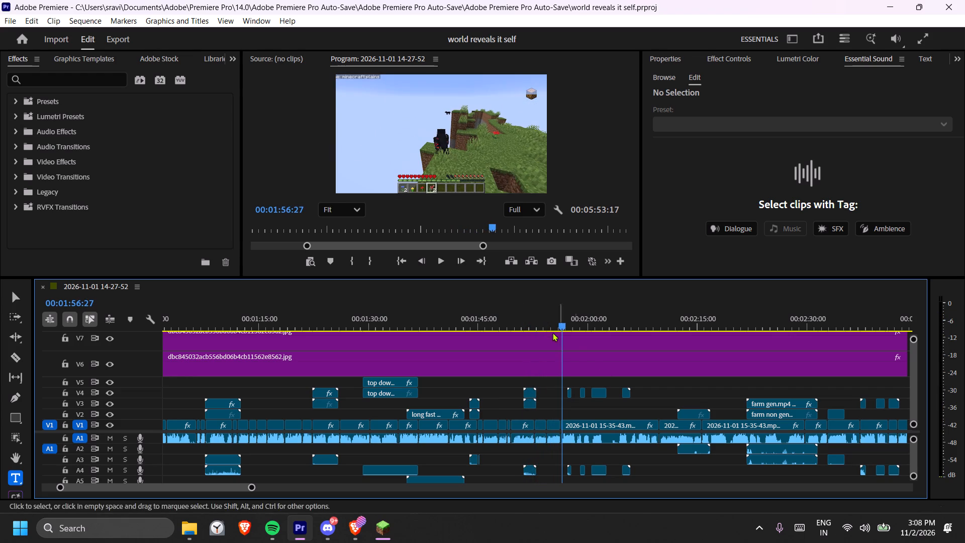
Delete the short V1 clip at about 00:01:54 and ripple-delete the gap it leaves.
{"action": "left_click", "coordinate": [544, 316]}
{"action": "key", "text": "space"}
{"action": "key", "text": "space"}
{"action": "left_click_drag", "start_coordinate": [557, 410], "coordinate": [552, 417]}
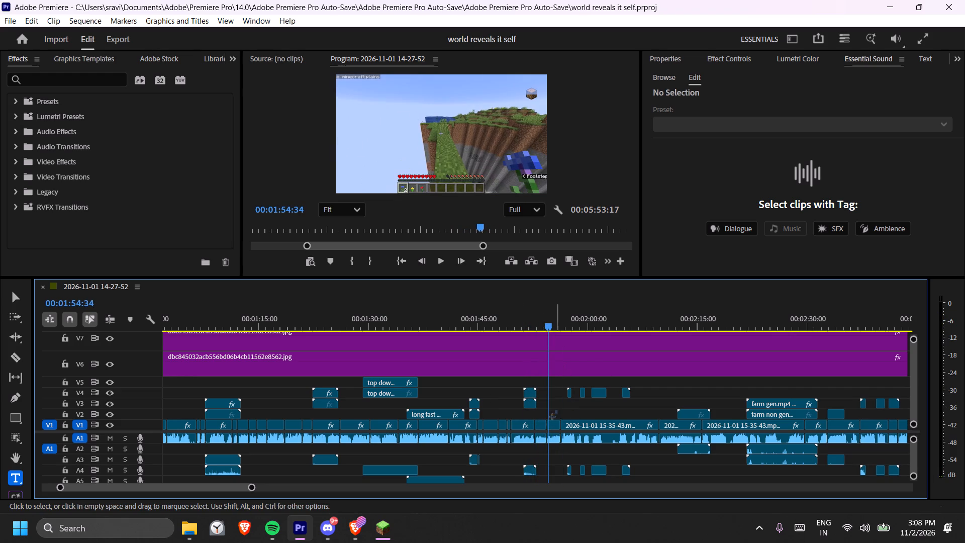
{"action": "left_click_drag", "start_coordinate": [552, 417], "coordinate": [549, 437]}
{"action": "key", "text": "Delete"}
{"action": "right_click", "coordinate": [553, 419]}
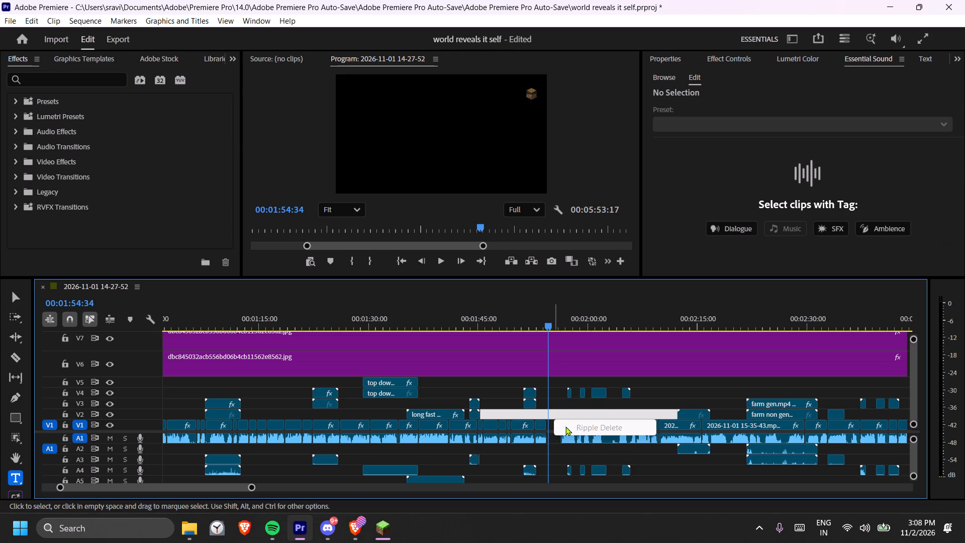
{"action": "left_click", "coordinate": [565, 426]}
{"action": "left_click", "coordinate": [559, 407]}
{"action": "right_click", "coordinate": [557, 426]}
{"action": "left_click", "coordinate": [567, 435]}
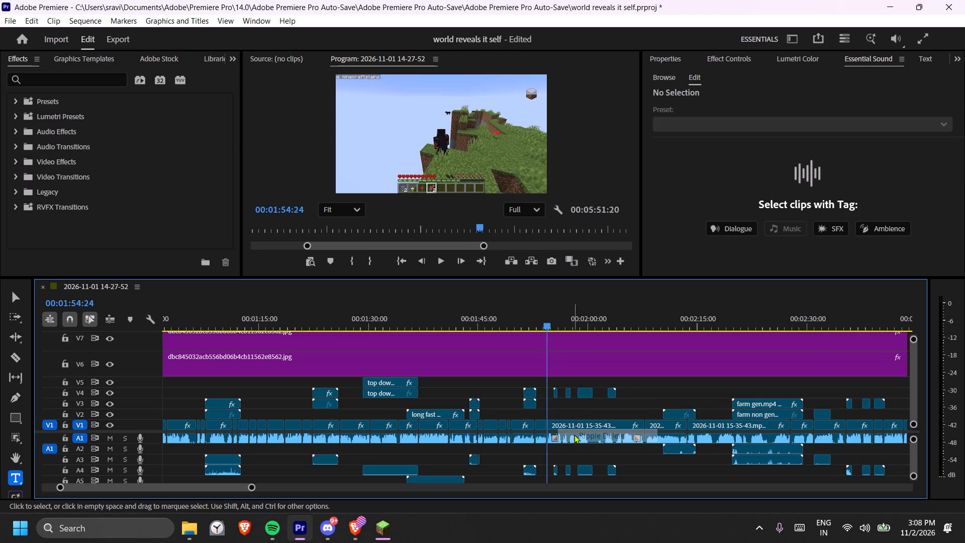
Play the sequence from about 00:01:54 to 00:02:24 to check the trimmed cut and the following footage.
{"action": "left_click", "coordinate": [543, 316]}
{"action": "key", "text": "space"}
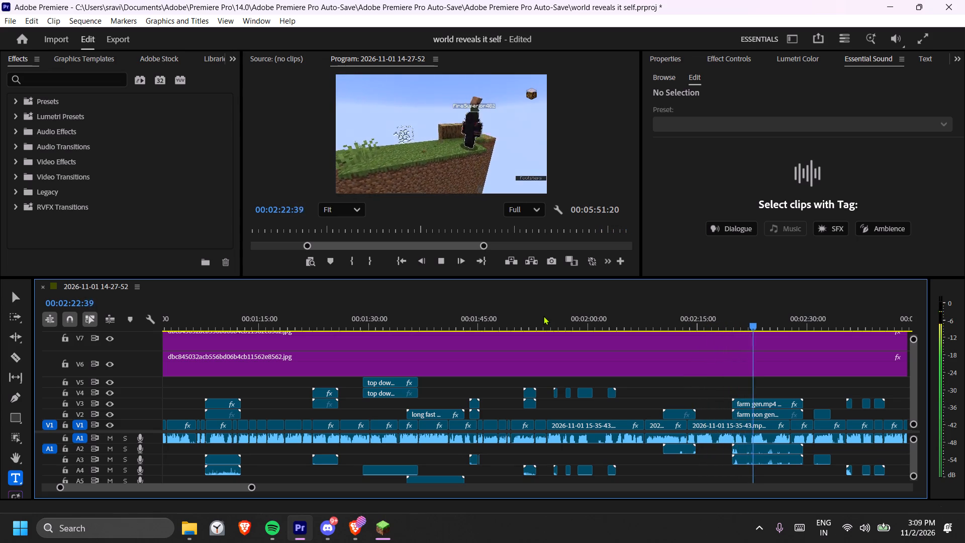
{"action": "key", "text": "space"}
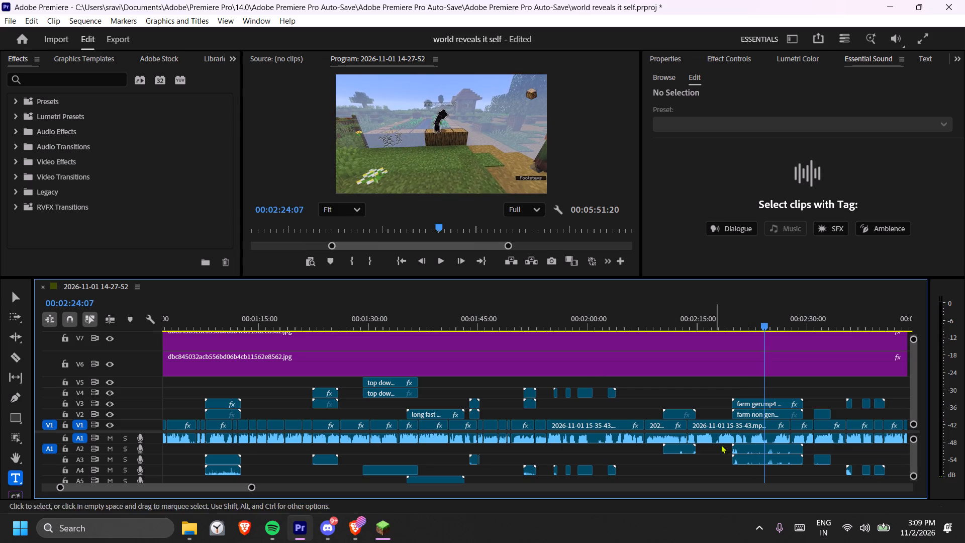
Replay the villager section from about 00:02:18 and split the V1 clip at 00:02:20:02.
{"action": "left_click", "coordinate": [719, 326]}
{"action": "key", "text": "space"}
{"action": "scroll", "coordinate": [641, 402], "scroll_direction": "down", "scroll_amount": 6}
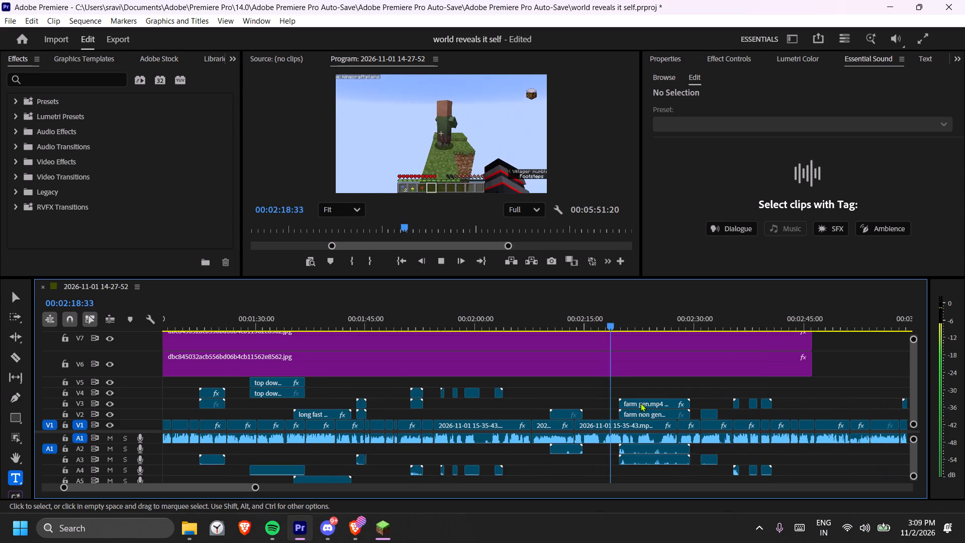
{"action": "key", "text": "space"}
{"action": "key", "text": "space"}
{"action": "key", "text": "space"}
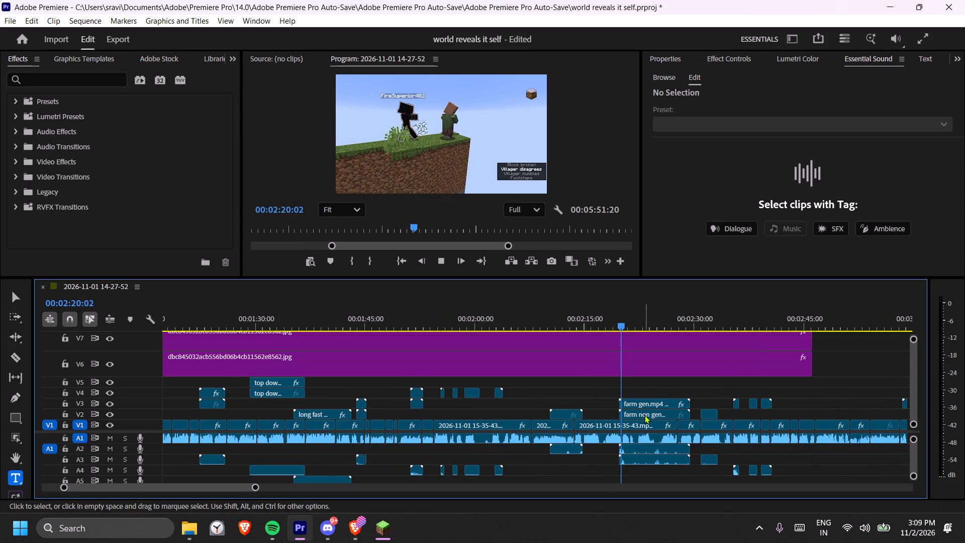
{"action": "key", "text": "c"}
{"action": "left_click", "coordinate": [623, 437]}
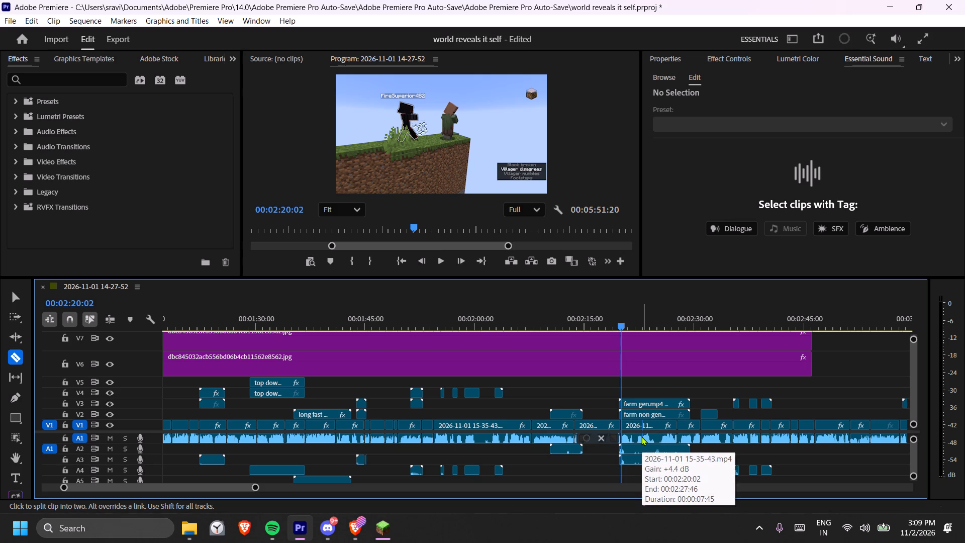
Play onward to find the end of the unwanted part and split the V1 clip at 00:02:22:08.
{"action": "key", "text": "c"}
{"action": "key", "text": "space"}
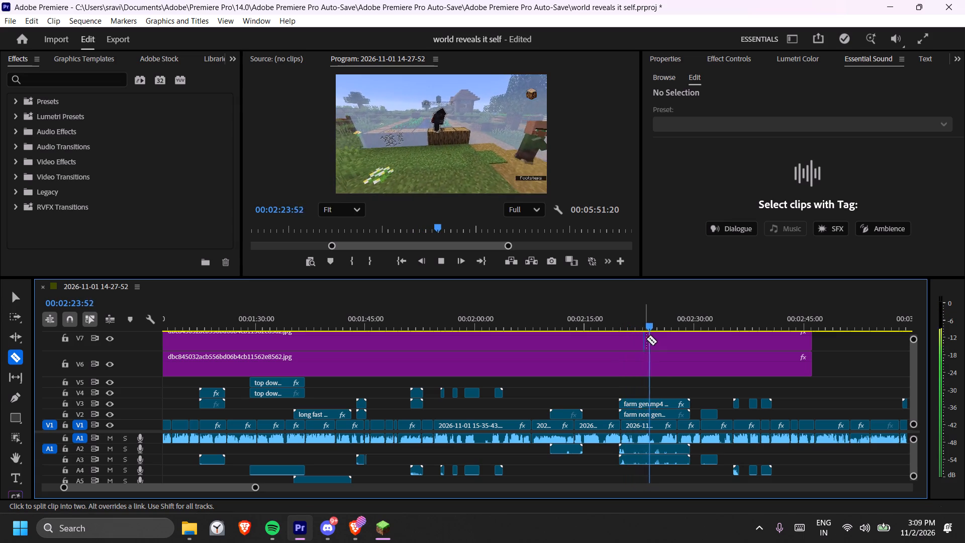
{"action": "key", "text": "space"}
{"action": "left_click", "coordinate": [636, 328]}
{"action": "key", "text": "space"}
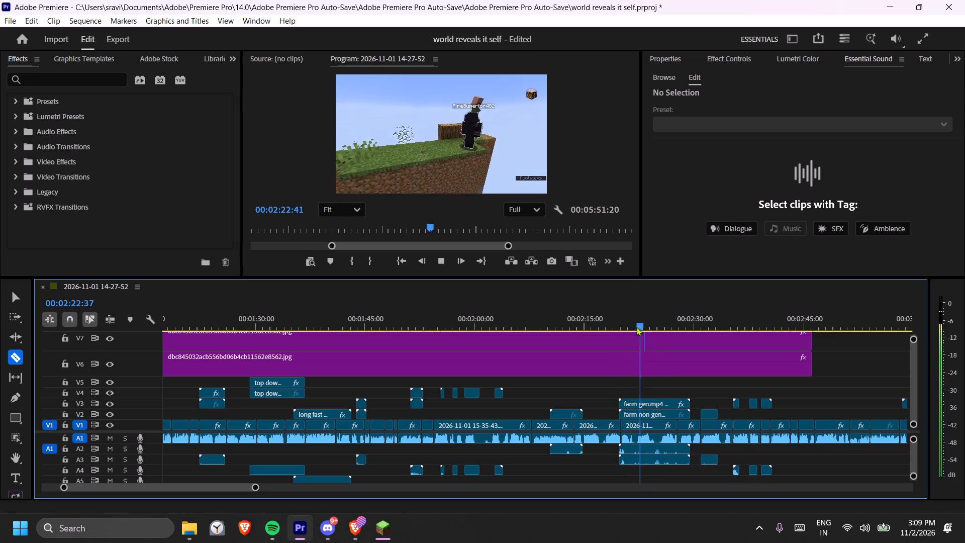
{"action": "left_click", "coordinate": [642, 321]}
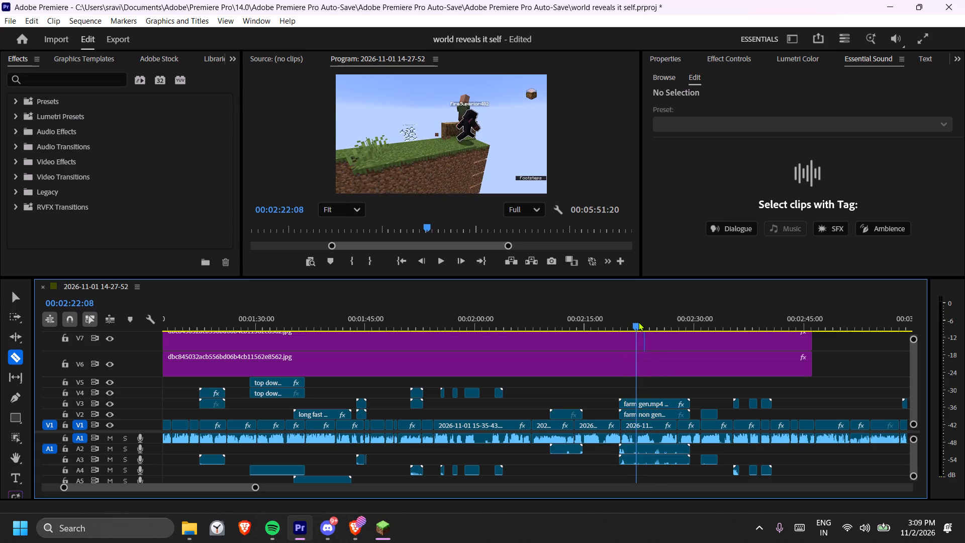
{"action": "key", "text": "c"}
{"action": "left_click", "coordinate": [639, 429]}
{"action": "left_click", "coordinate": [639, 437]}
Delete the V1 segment between 00:02:20:02 and 00:02:22:08 and ripple-delete its gap.
{"action": "key", "text": "t"}
{"action": "left_click", "coordinate": [632, 424]}
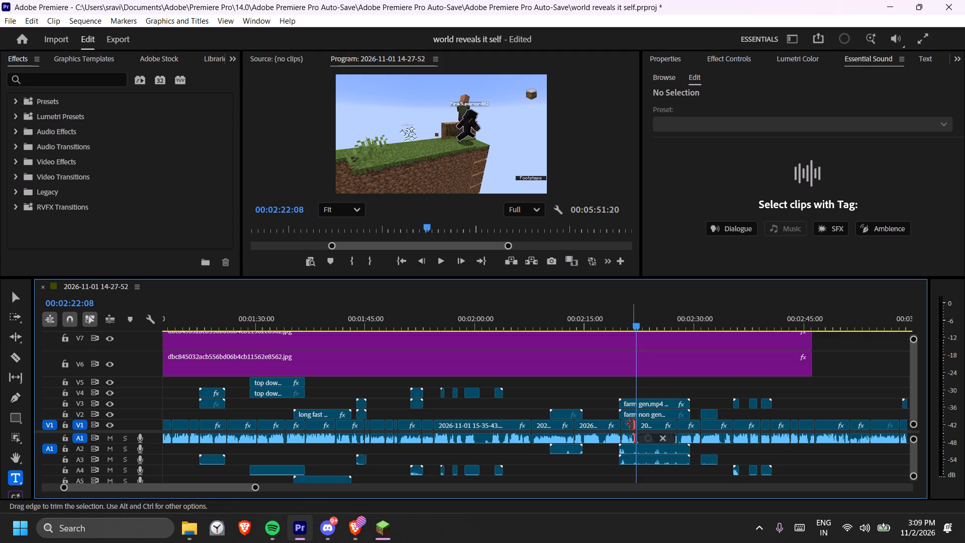
{"action": "left_click", "coordinate": [627, 423]}
{"action": "key", "text": "Delete"}
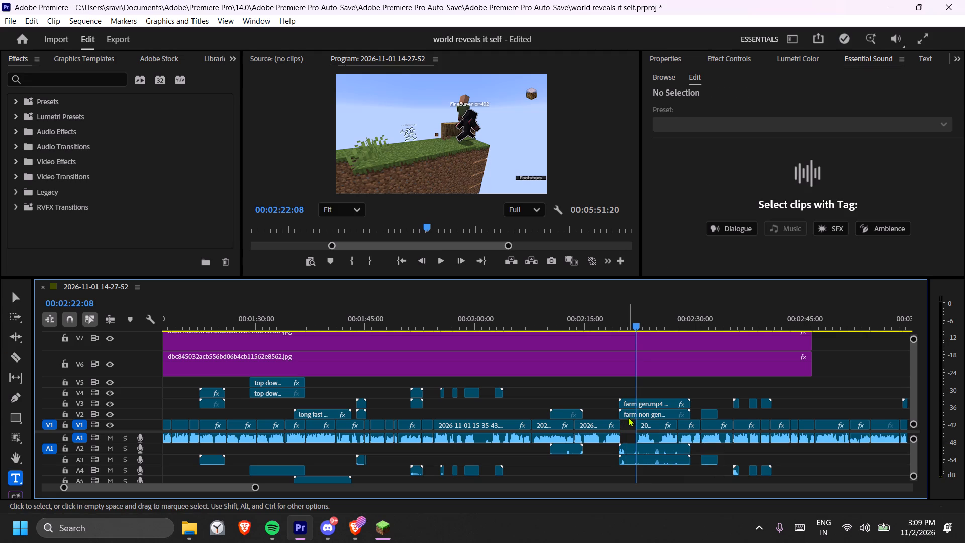
{"action": "right_click", "coordinate": [628, 421]}
{"action": "left_click", "coordinate": [642, 427]}
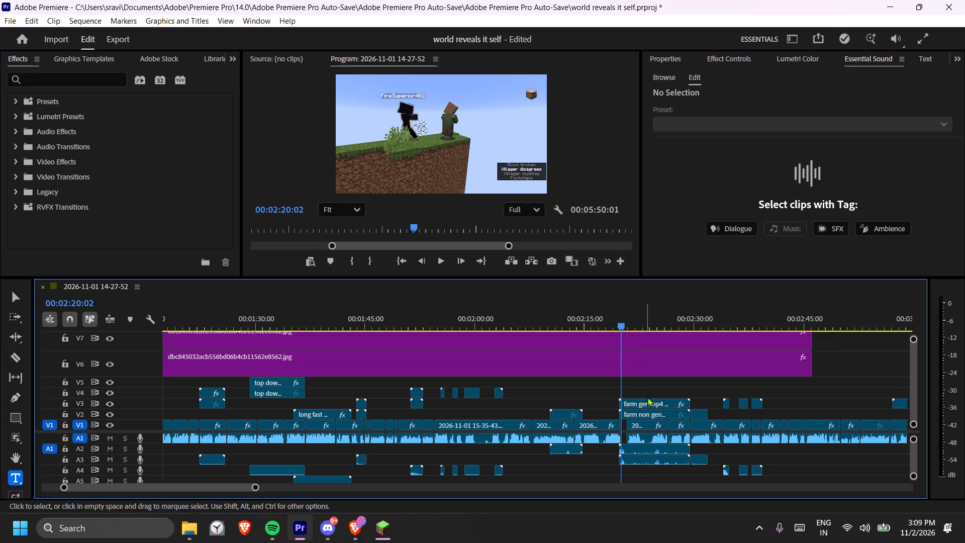
Move the farm overlay clips out of the way to about 00:02:34 on V5 and V4, and ripple-delete the remaining V1 gap.
{"action": "left_click_drag", "start_coordinate": [642, 388], "coordinate": [702, 415]}
{"action": "left_click_drag", "start_coordinate": [662, 401], "coordinate": [661, 395]}
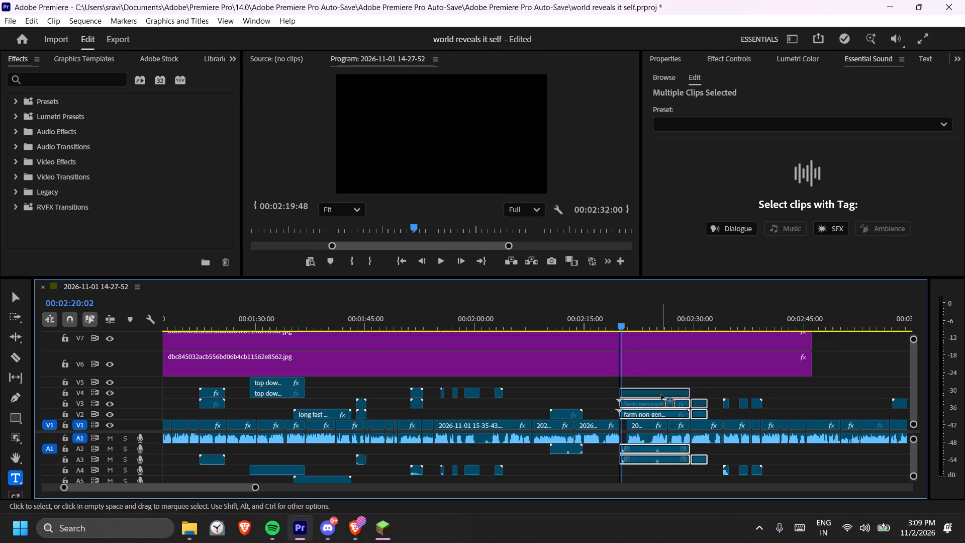
{"action": "left_click_drag", "start_coordinate": [661, 395], "coordinate": [767, 380]}
{"action": "right_click", "coordinate": [624, 422]}
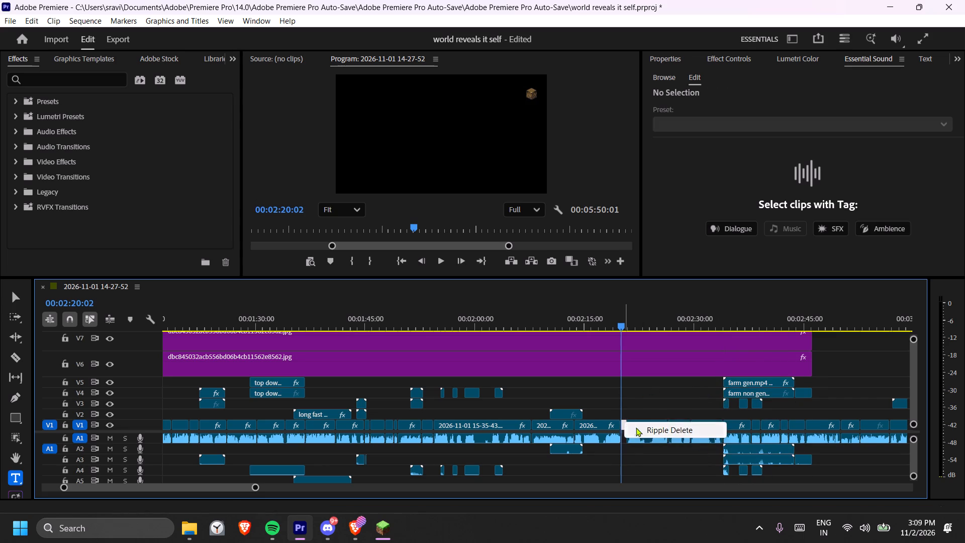
{"action": "left_click", "coordinate": [636, 427]}
Move the farm gen, farm non gen and adjoining overlay clips together back to V3 and V2 at about 00:02:20.
{"action": "left_click_drag", "start_coordinate": [741, 381], "coordinate": [734, 379]}
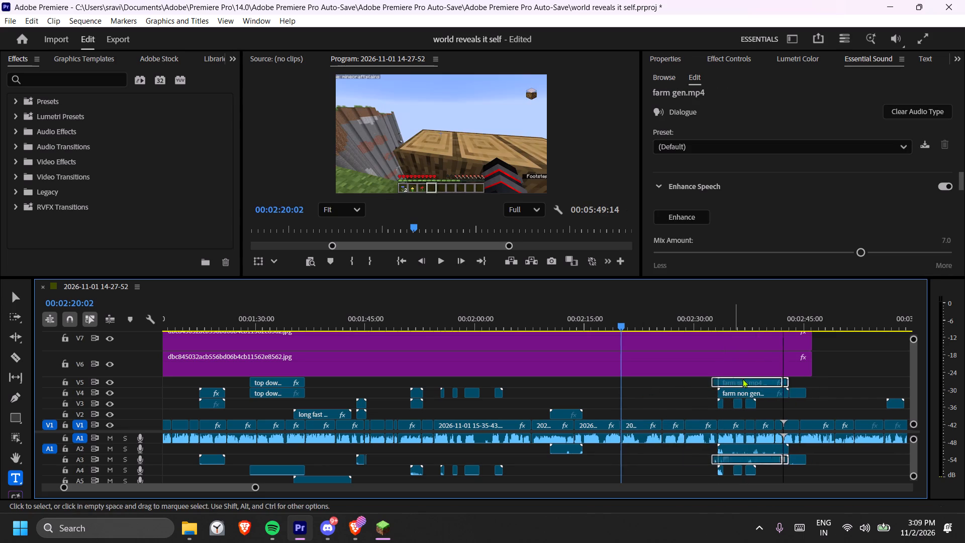
{"action": "key", "text": "ctrl+z"}
{"action": "left_click_drag", "start_coordinate": [818, 400], "coordinate": [771, 383]}
{"action": "left_click_drag", "start_coordinate": [768, 383], "coordinate": [735, 383]}
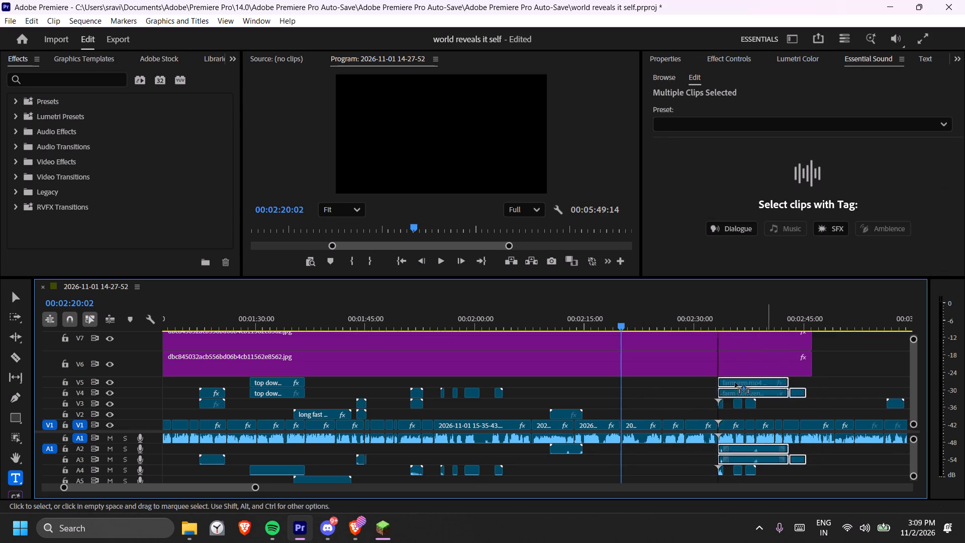
{"action": "left_click_drag", "start_coordinate": [735, 383], "coordinate": [670, 403]}
Play the section with the repositioned farm overlays and shift them together to start at about 00:02:21.
{"action": "left_click", "coordinate": [600, 331]}
{"action": "left_click", "coordinate": [603, 324]}
{"action": "key", "text": "space"}
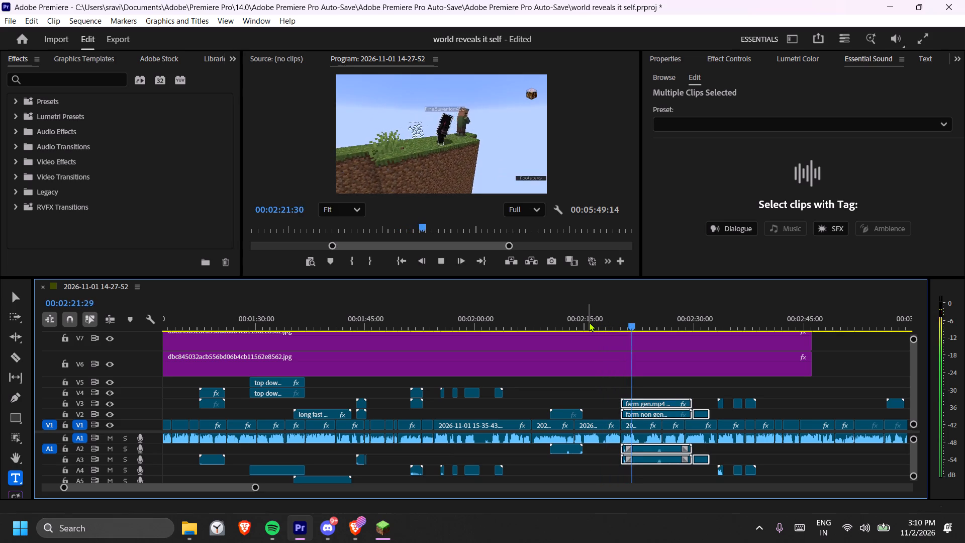
{"action": "key", "text": "space"}
{"action": "scroll", "coordinate": [598, 400], "scroll_direction": "down", "scroll_amount": 5}
{"action": "key", "text": "equal"}
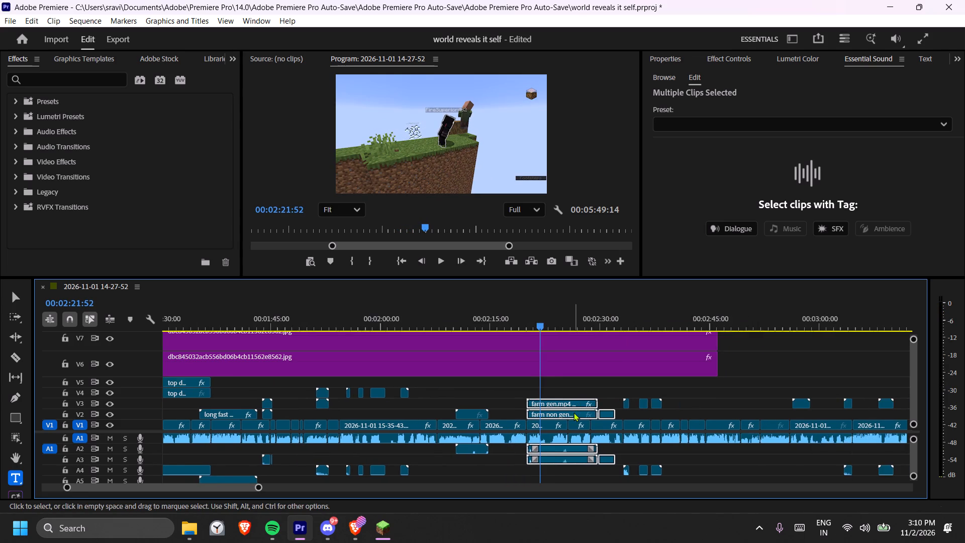
{"action": "key", "text": "equal"}
{"action": "left_click_drag", "start_coordinate": [559, 399], "coordinate": [578, 404]}
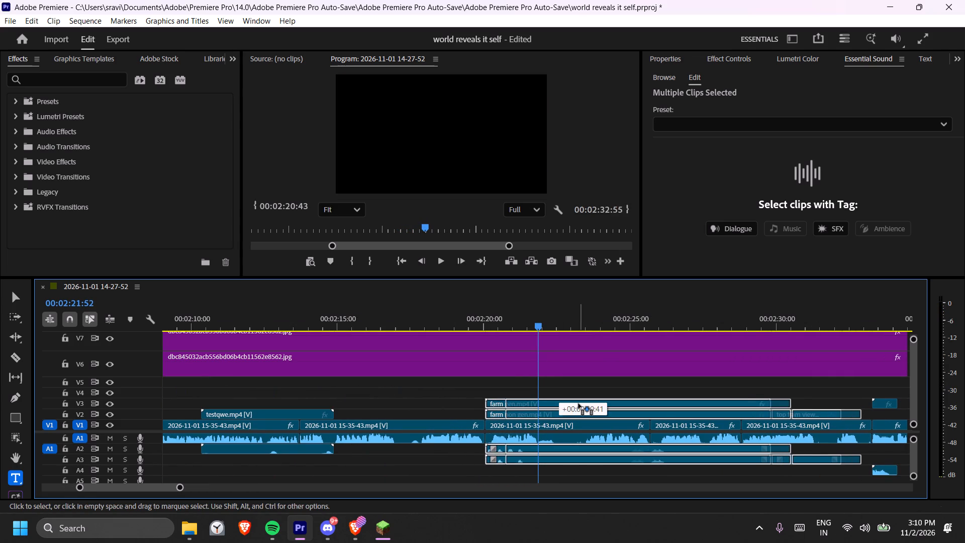
{"action": "left_click_drag", "start_coordinate": [578, 404], "coordinate": [588, 407]}
Replay the farm overlays to find the cut point, and split farm gen.mp4 on V3 and farm non gen.mp4 on V2 at 00:02:22:43.
{"action": "left_click", "coordinate": [492, 343]}
{"action": "left_click", "coordinate": [494, 326]}
{"action": "key", "text": "space"}
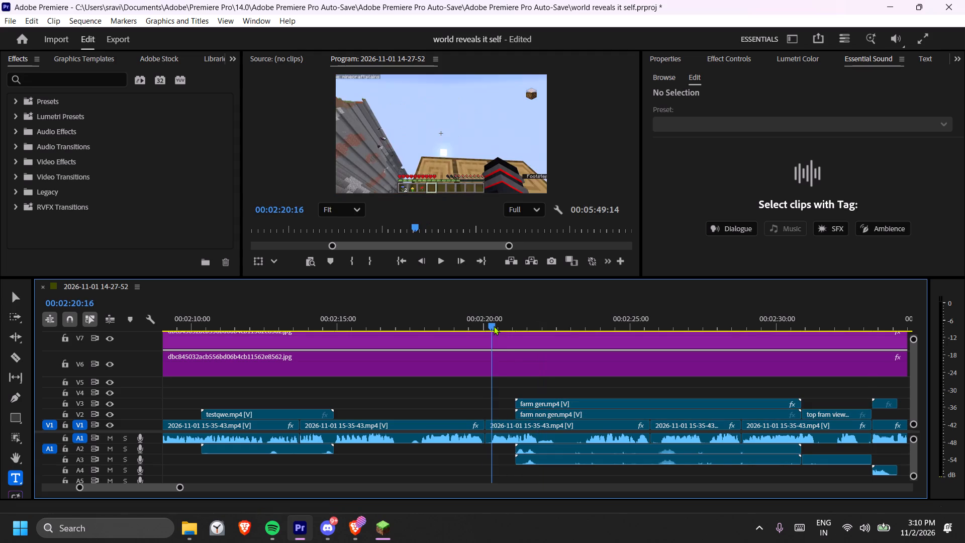
{"action": "left_click", "coordinate": [470, 320]}
{"action": "key", "text": "space"}
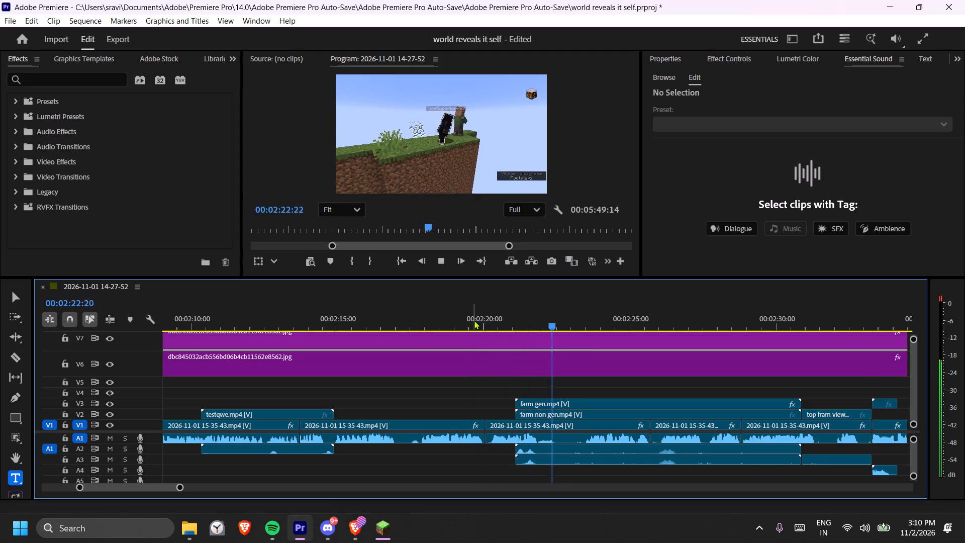
{"action": "key", "text": "space"}
{"action": "key", "text": "space"}
{"action": "key", "text": "space"}
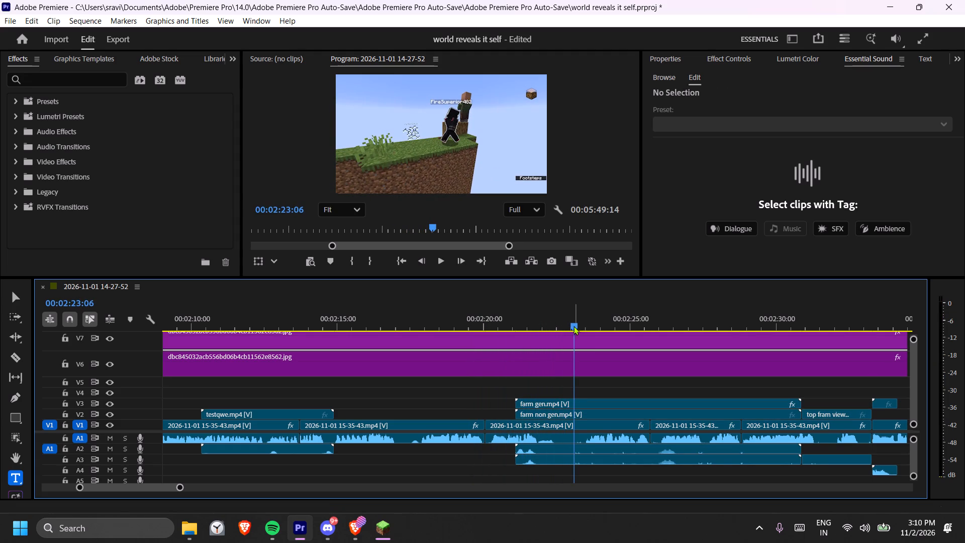
{"action": "left_click_drag", "start_coordinate": [572, 324], "coordinate": [562, 324]}
{"action": "left_click", "coordinate": [562, 324]}
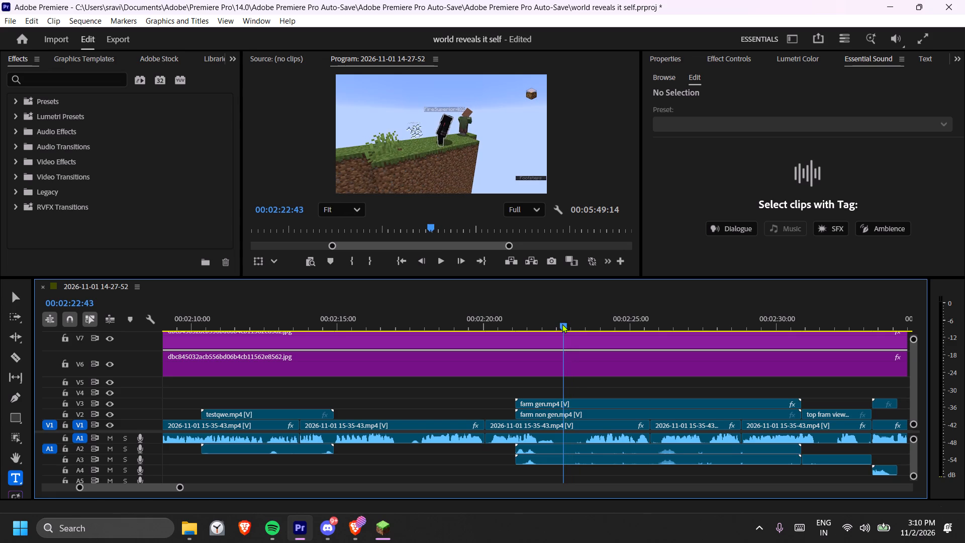
{"action": "key", "text": "c"}
{"action": "left_click", "coordinate": [565, 406]}
{"action": "left_click", "coordinate": [563, 413]}
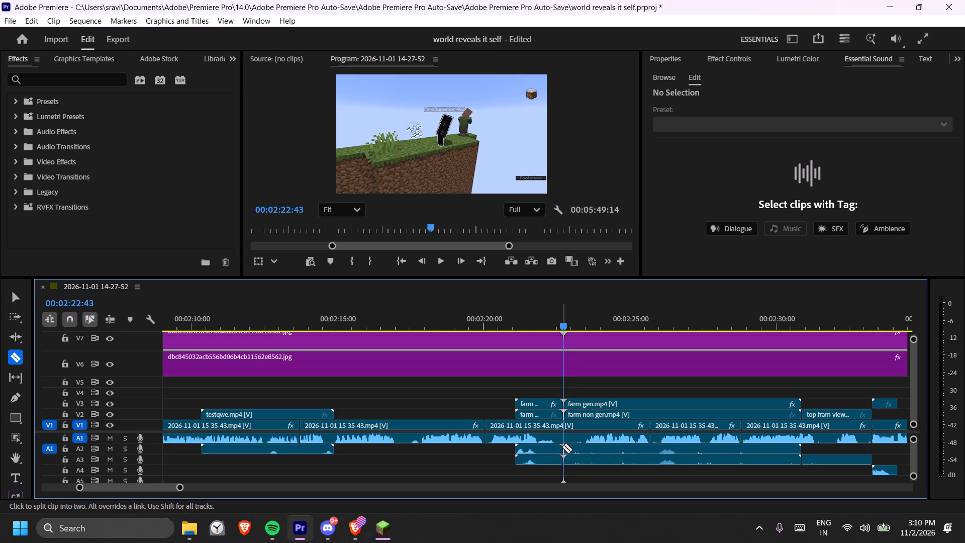
Delete the short farm gen and farm non gen pieces before the 00:02:22:43 cut on V3 and V2.
{"action": "left_click", "coordinate": [562, 452]}
{"action": "left_click", "coordinate": [562, 463]}
{"action": "key", "text": "t"}
{"action": "left_click_drag", "start_coordinate": [548, 385], "coordinate": [538, 403]}
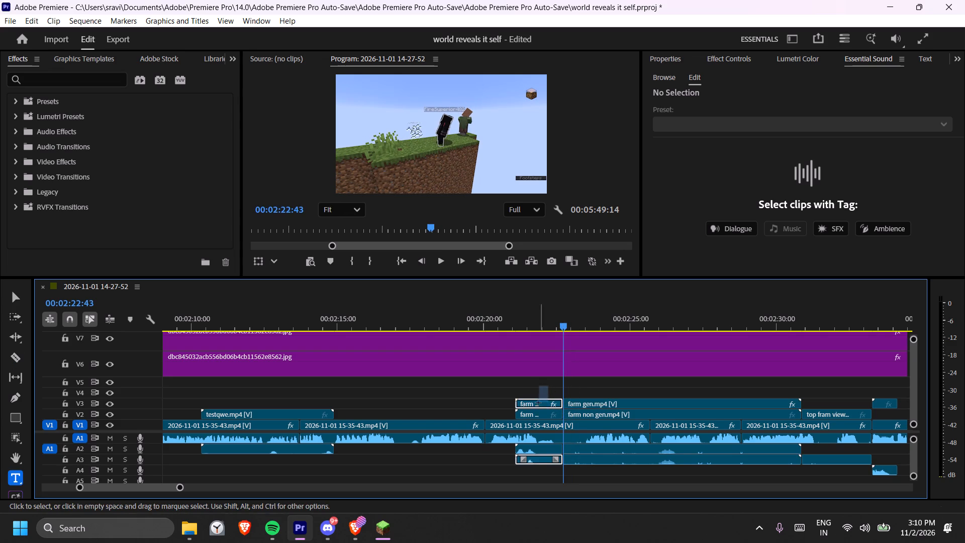
{"action": "left_click_drag", "start_coordinate": [538, 403], "coordinate": [536, 411]}
{"action": "key", "text": "Delete"}
Replay the section before the farm overlays and split the V1 gameplay clip at 00:02:22:28 and 00:02:23:22.
{"action": "left_click", "coordinate": [535, 317]}
{"action": "key", "text": "space"}
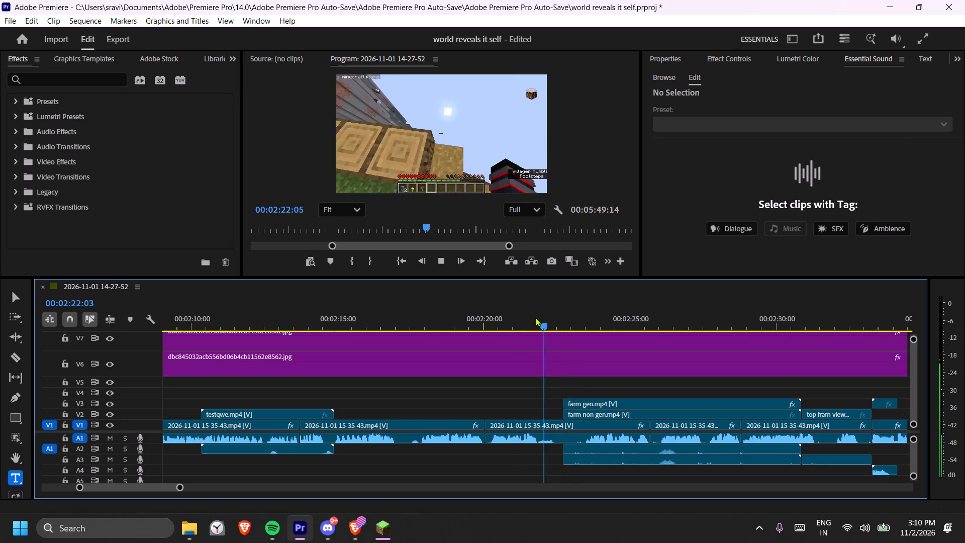
{"action": "left_click", "coordinate": [506, 315]}
{"action": "key", "text": "space"}
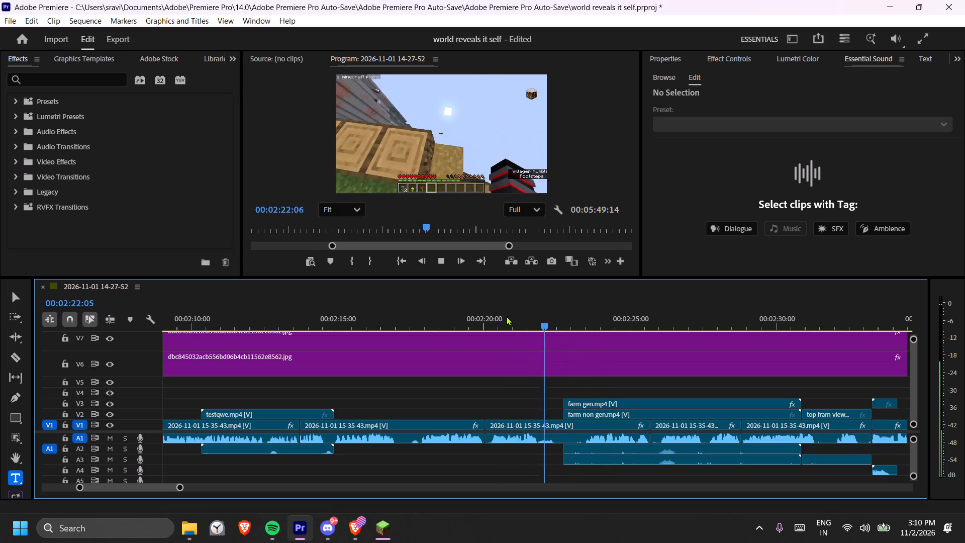
{"action": "key", "text": "space"}
{"action": "key", "text": "c"}
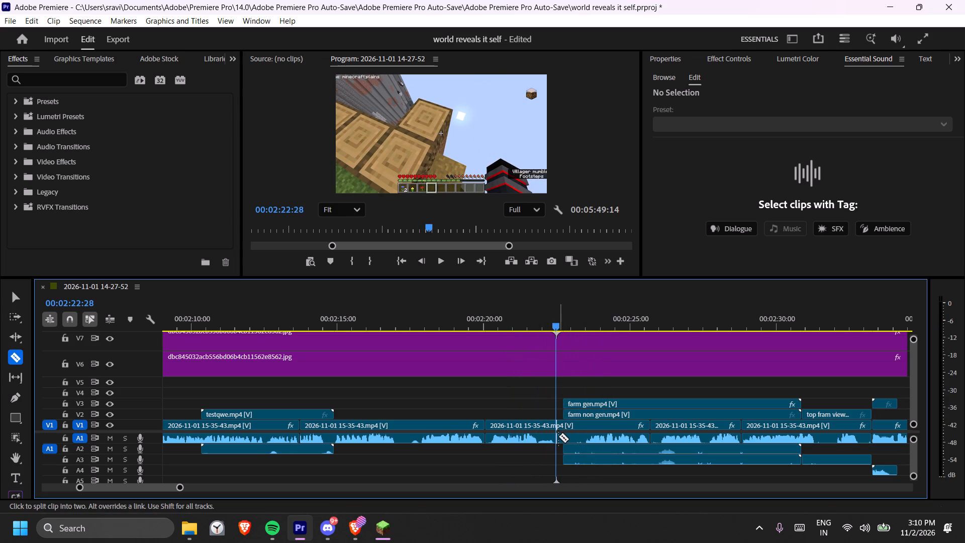
{"action": "left_click", "coordinate": [558, 436]}
{"action": "left_click", "coordinate": [587, 431]}
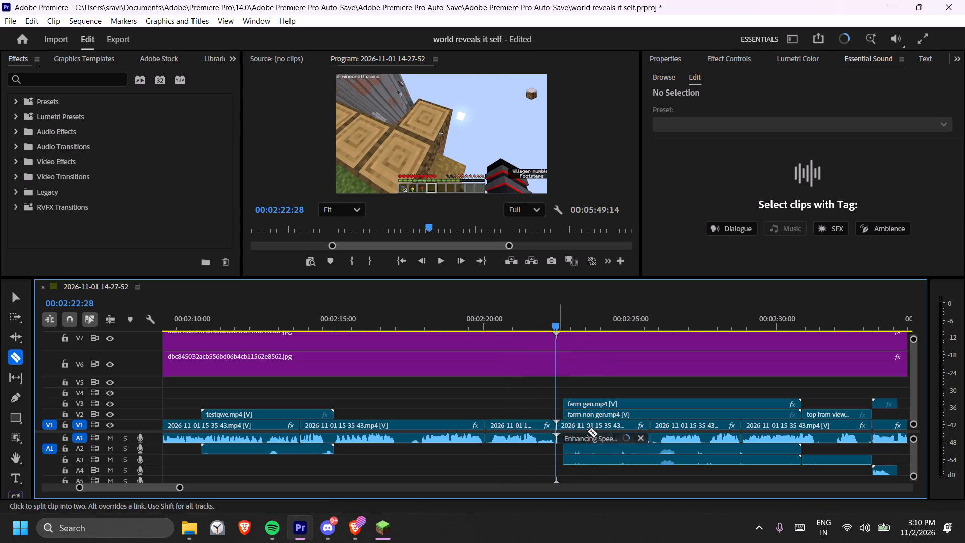
{"action": "left_click", "coordinate": [583, 433]}
Delete the V1 segment between 00:02:22:28 and 00:02:23:22 and ripple-delete the gap it leaves.
{"action": "key", "text": "t"}
{"action": "left_click", "coordinate": [570, 428]}
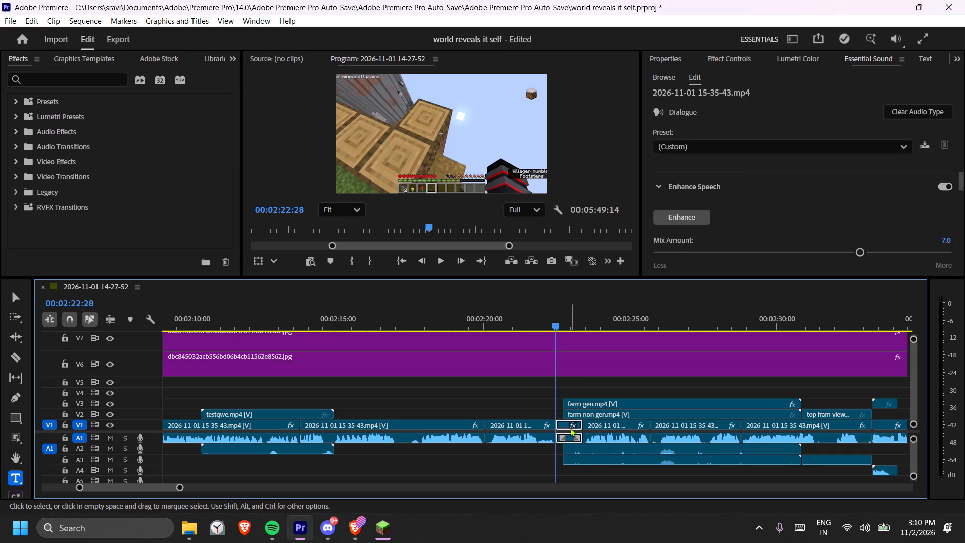
{"action": "key", "text": "Delete"}
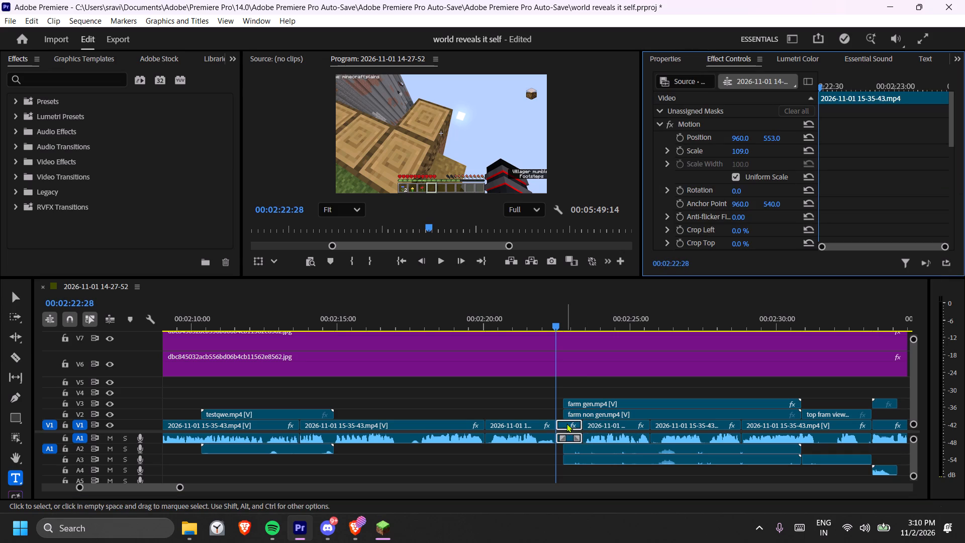
{"action": "key", "text": "Delete"}
{"action": "key", "text": "Delete"}
{"action": "key", "text": "Delete"}
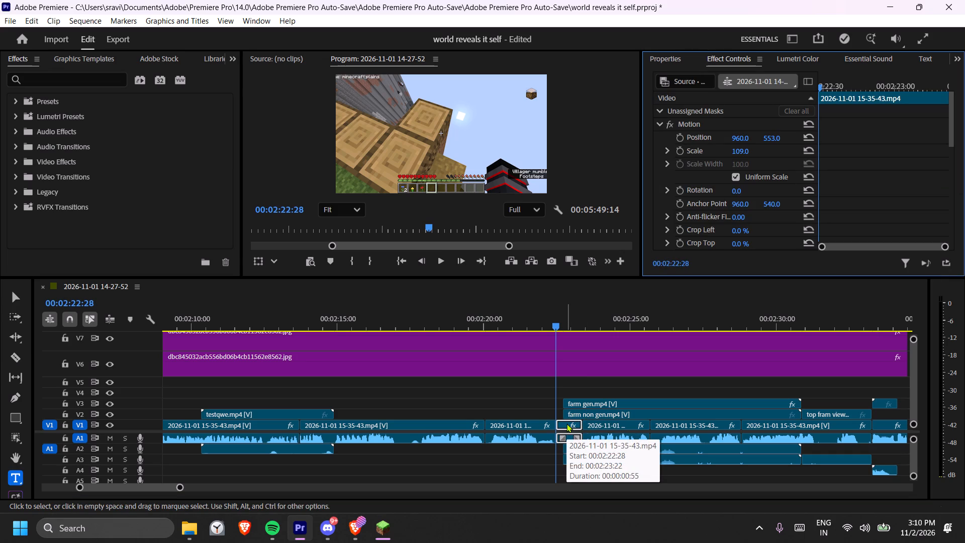
{"action": "key", "text": "Delete"}
{"action": "key", "text": "Delete"}
{"action": "key", "text": "Delete"}
{"action": "left_click", "coordinate": [566, 423]}
{"action": "key", "text": "Delete"}
{"action": "right_click", "coordinate": [566, 424]}
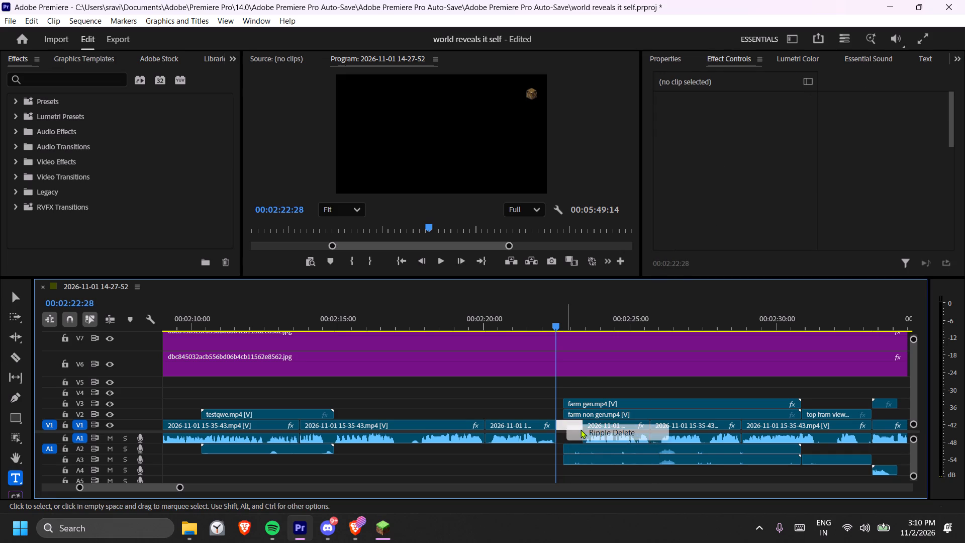
{"action": "left_click", "coordinate": [581, 429]}
Shift farm gen, farm non gen and the top fram view clip together so the farm overlays start at about 00:02:22:40.
{"action": "left_click_drag", "start_coordinate": [544, 369], "coordinate": [551, 380]}
{"action": "left_click_drag", "start_coordinate": [591, 385], "coordinate": [628, 394]}
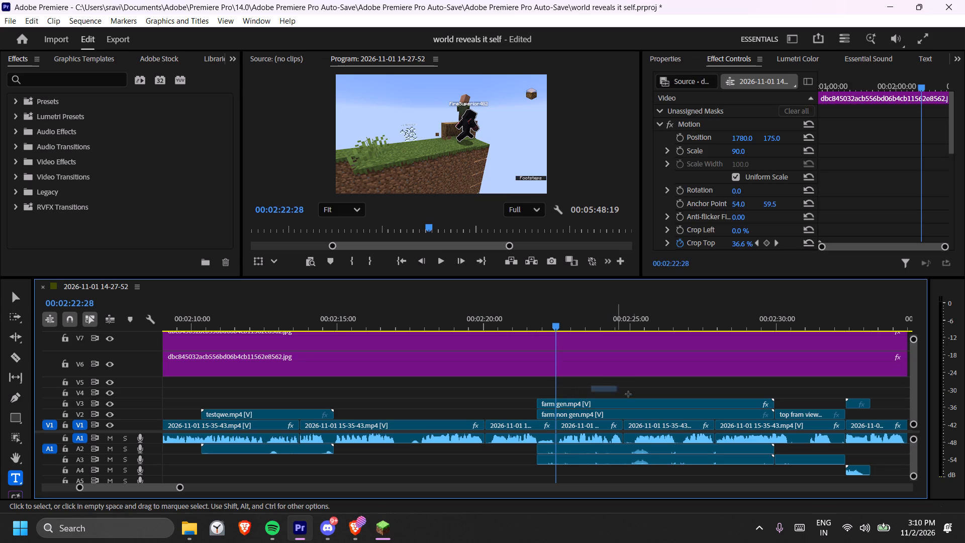
{"action": "left_click_drag", "start_coordinate": [628, 394], "coordinate": [789, 416]}
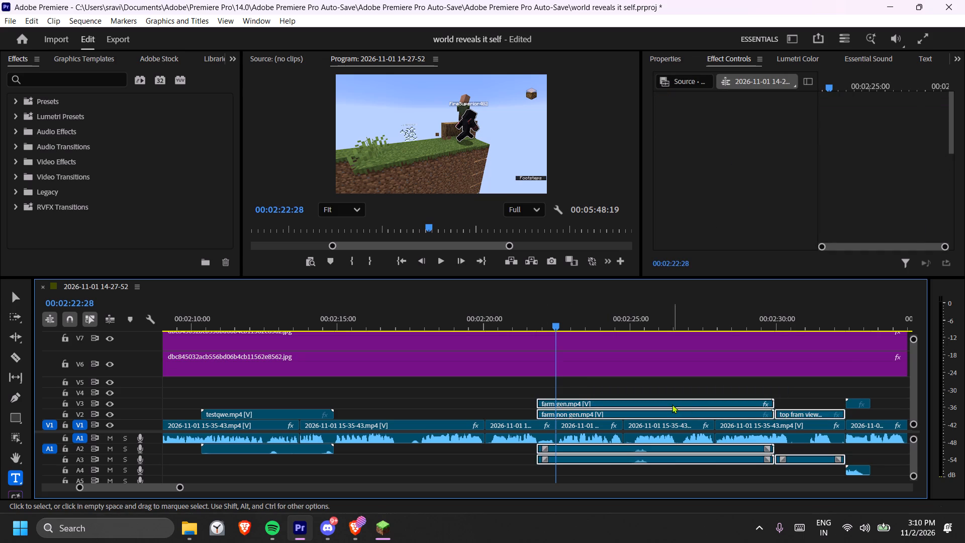
{"action": "left_click_drag", "start_coordinate": [672, 404], "coordinate": [702, 404]}
Play the section around the farm overlays and move only farm gen.mp4 and farm non gen.mp4 back to start at about 00:02:21.
{"action": "key", "text": "space"}
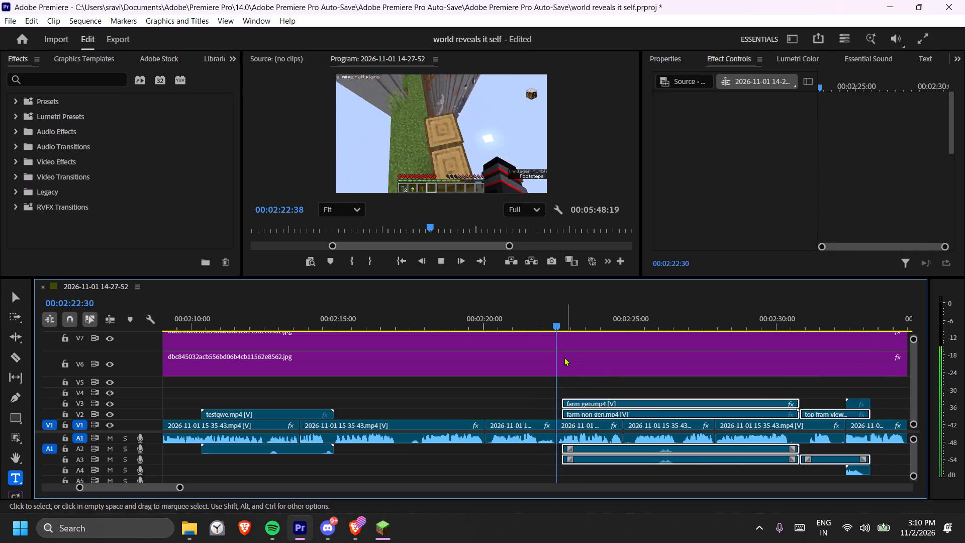
{"action": "key", "text": "space"}
{"action": "left_click", "coordinate": [525, 343]}
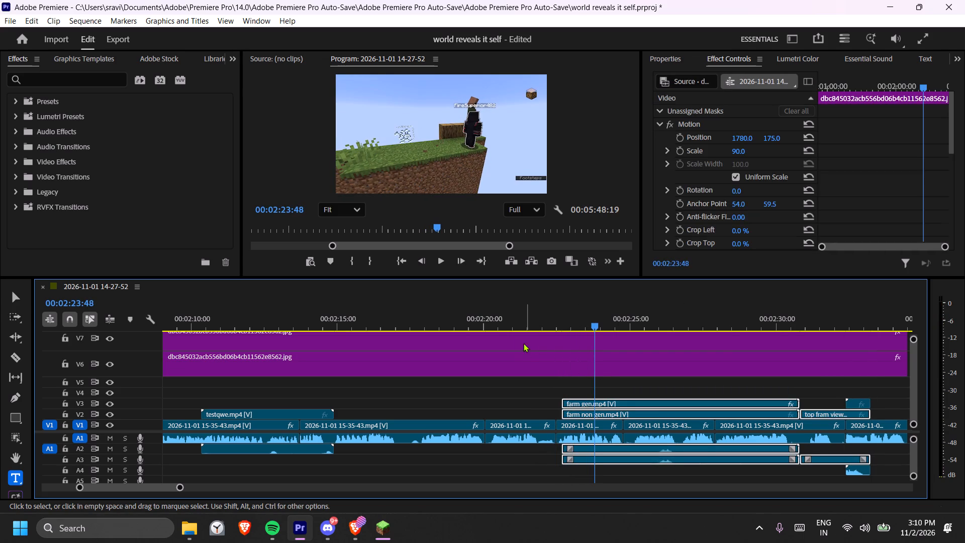
{"action": "left_click", "coordinate": [508, 322]}
{"action": "key", "text": "space"}
{"action": "key", "text": "space"}
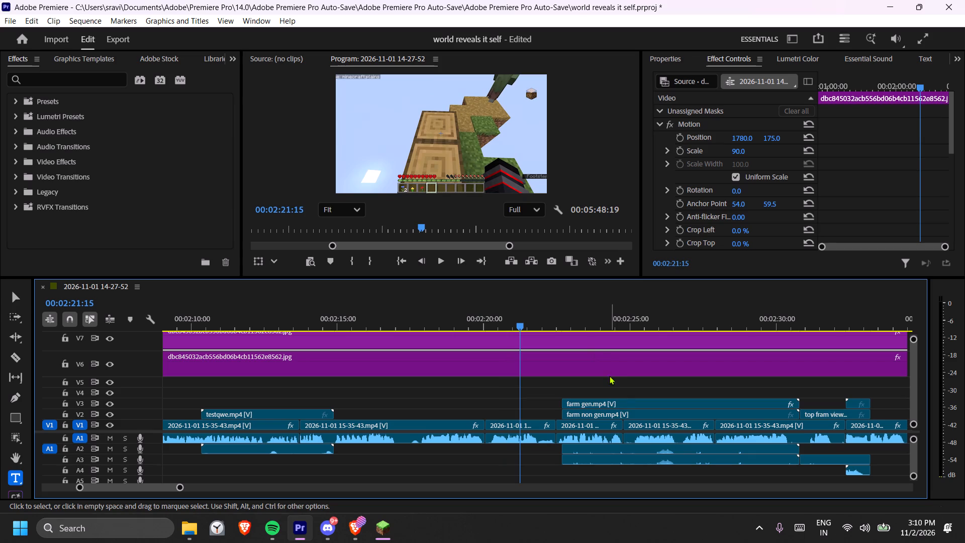
{"action": "left_click_drag", "start_coordinate": [609, 377], "coordinate": [627, 409]}
{"action": "key", "text": "ctrl+z"}
{"action": "left_click_drag", "start_coordinate": [608, 389], "coordinate": [627, 415]}
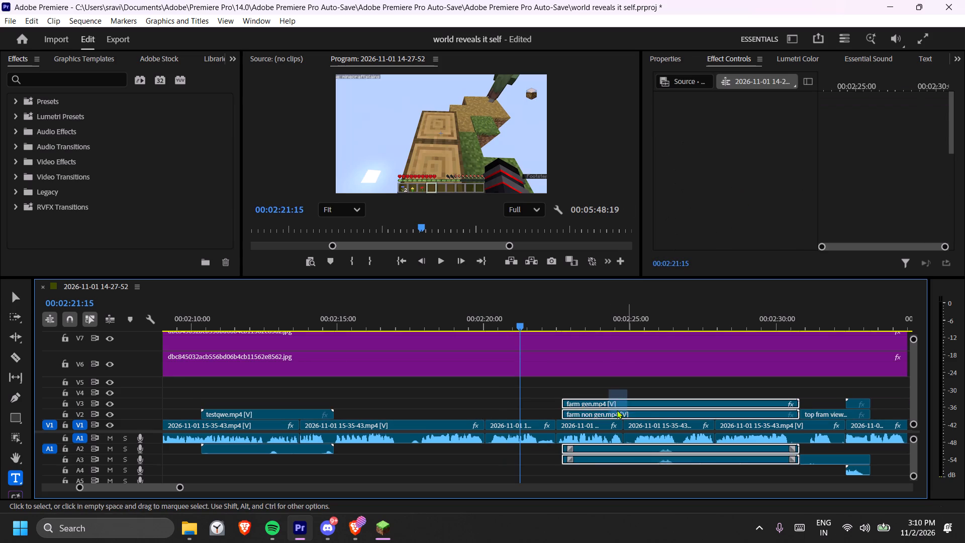
{"action": "left_click_drag", "start_coordinate": [608, 402], "coordinate": [559, 400]}
Replay the farm overlays and split farm gen.mp4 and farm non gen.mp4 at 00:02:22:01 and 00:02:23:00.
{"action": "left_click", "coordinate": [505, 323]}
{"action": "key", "text": "space"}
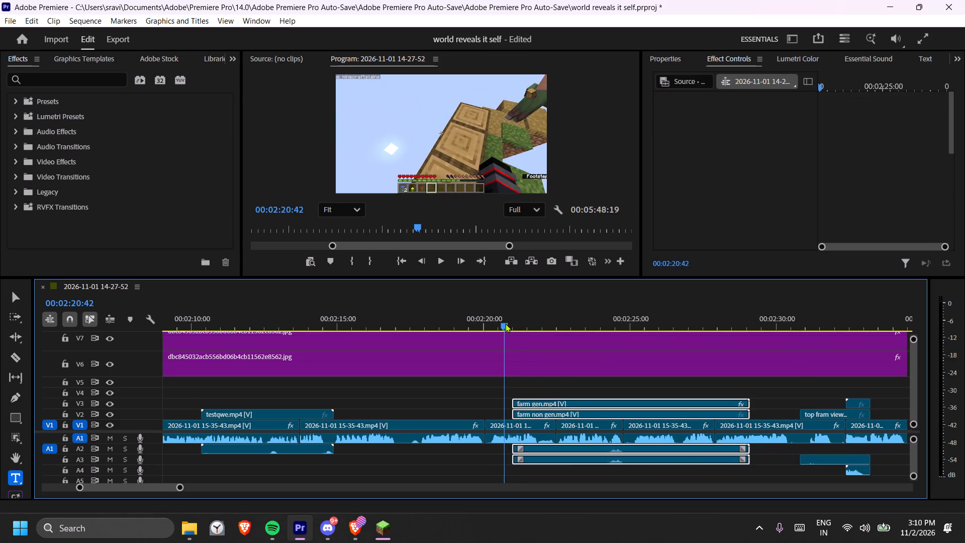
{"action": "left_click", "coordinate": [491, 323]}
{"action": "key", "text": "space"}
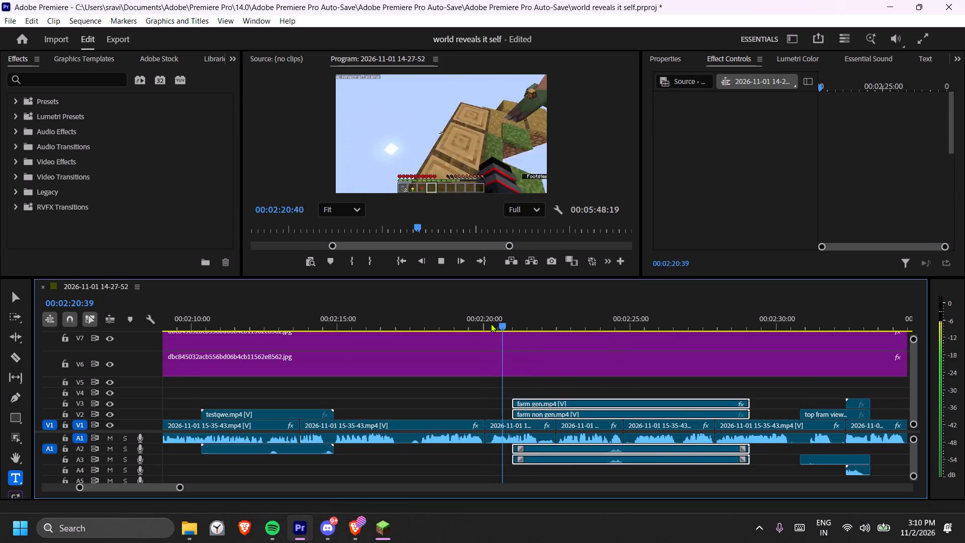
{"action": "key", "text": "space"}
{"action": "key", "text": "space"}
{"action": "key", "text": "space"}
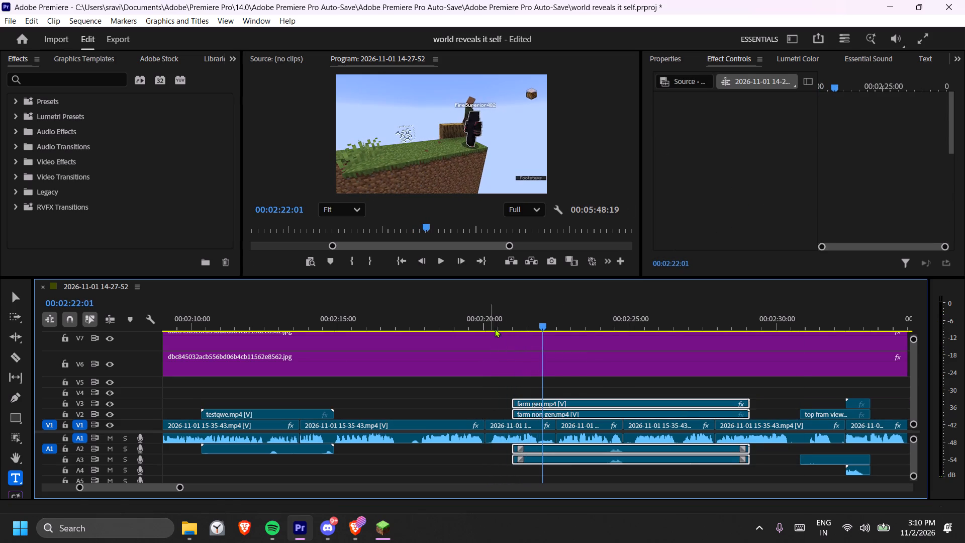
{"action": "key", "text": "c"}
{"action": "left_click", "coordinate": [546, 407]}
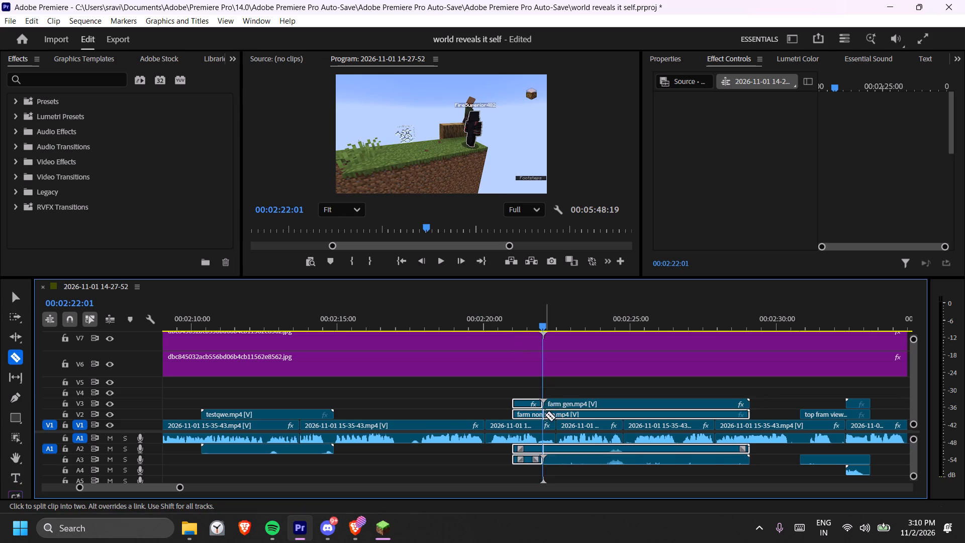
{"action": "left_click", "coordinate": [545, 415]}
{"action": "left_click", "coordinate": [571, 407]}
{"action": "left_click", "coordinate": [571, 415]}
Delete the farm gen and farm non gen pieces between 00:02:22:01 and 00:02:23:00, leaving a gap on V3 and V2.
{"action": "key", "text": "t"}
{"action": "left_click", "coordinate": [555, 405]}
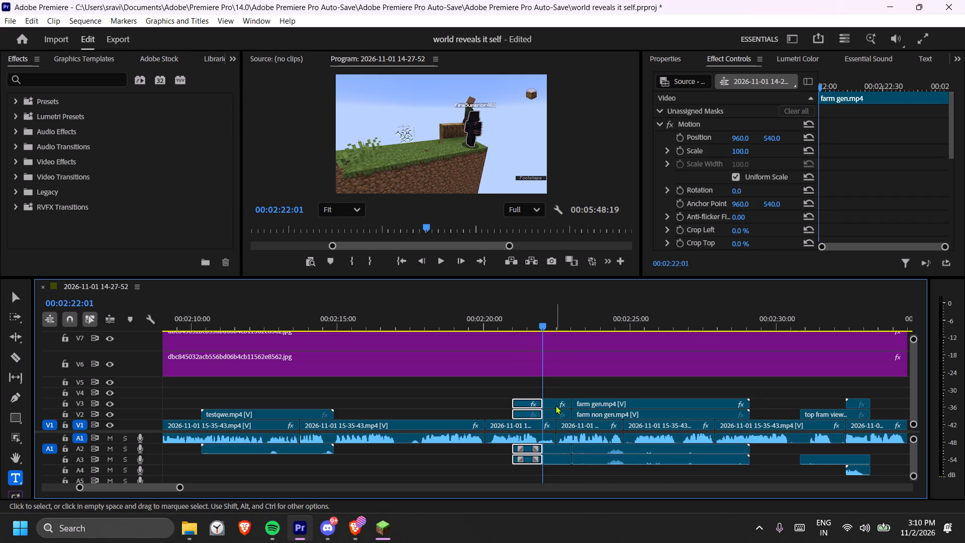
{"action": "key", "text": "Delete"}
{"action": "left_click", "coordinate": [554, 411]}
{"action": "key", "text": "Delete"}
Play on through the top fram view shot and split the V1 gameplay clip at 00:02:30:26 and about 00:02:31:11.
{"action": "key", "text": "space"}
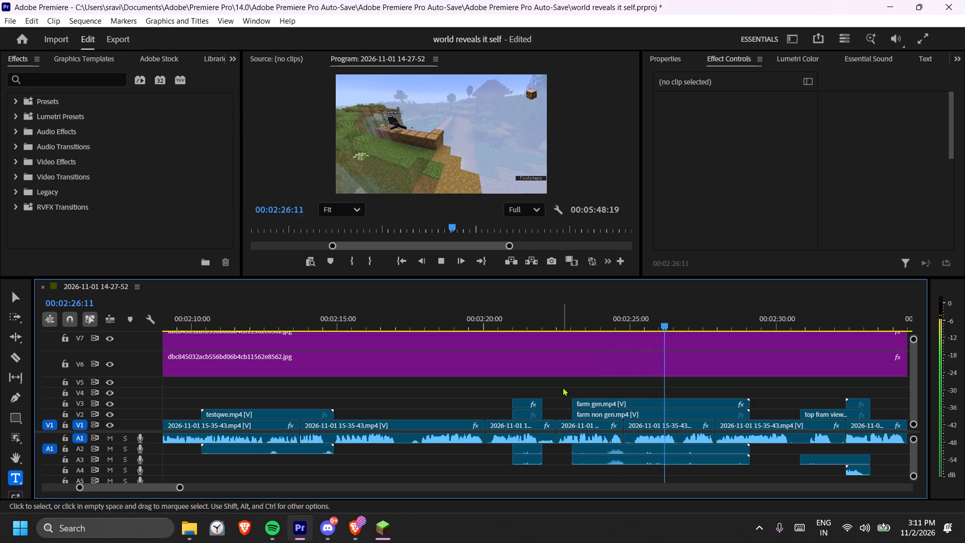
{"action": "scroll", "coordinate": [520, 414], "scroll_direction": "down", "scroll_amount": 4}
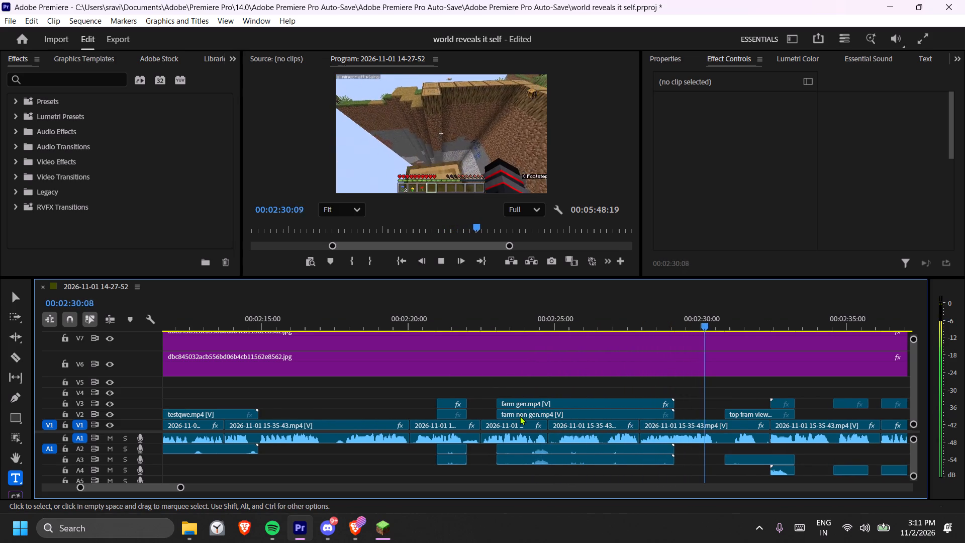
{"action": "scroll", "coordinate": [520, 416], "scroll_direction": "down", "scroll_amount": 3}
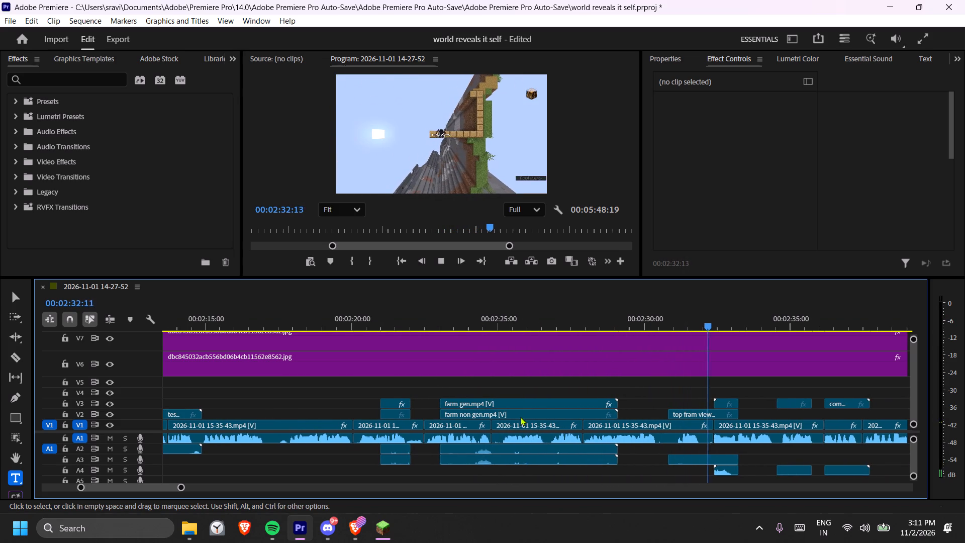
{"action": "key", "text": "space"}
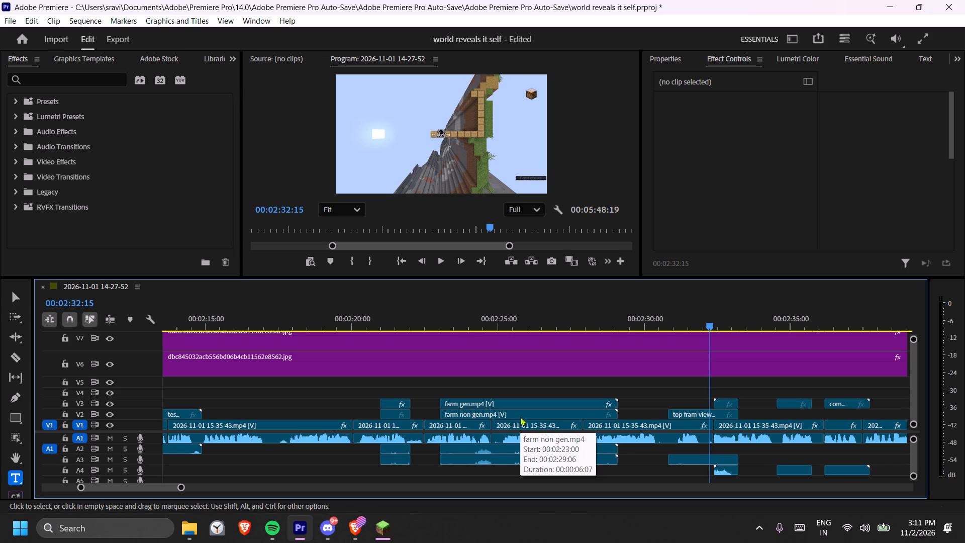
{"action": "key", "text": "c"}
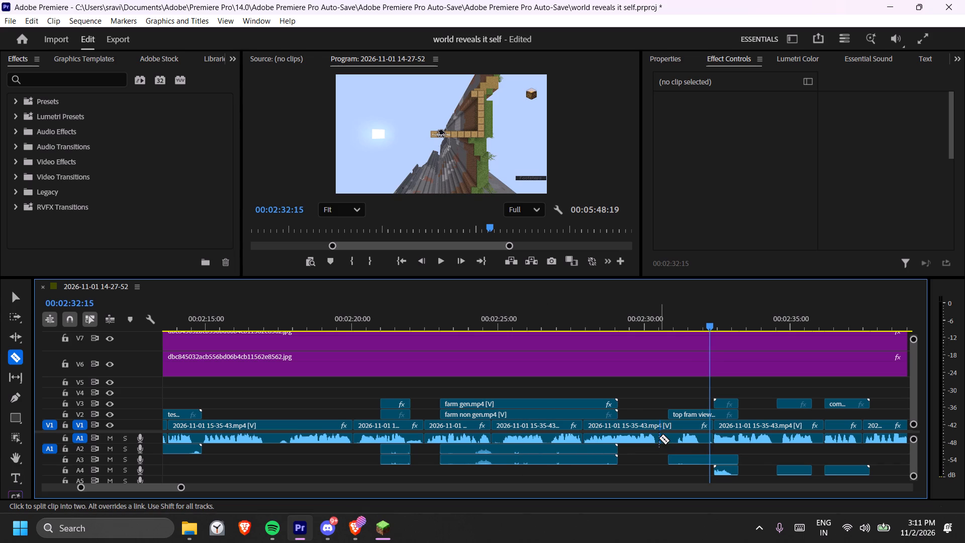
{"action": "left_click", "coordinate": [656, 437]}
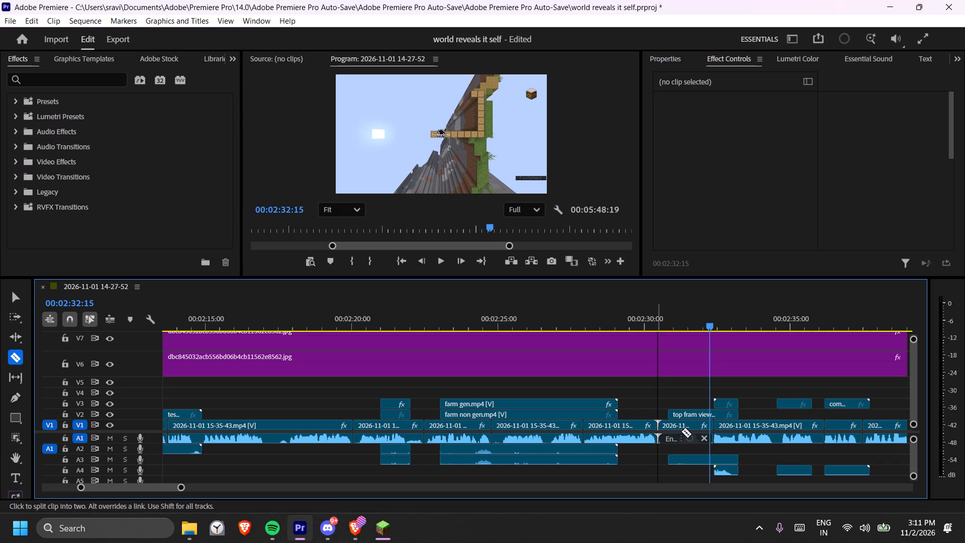
{"action": "left_click", "coordinate": [681, 431]}
{"action": "left_click", "coordinate": [677, 431]}
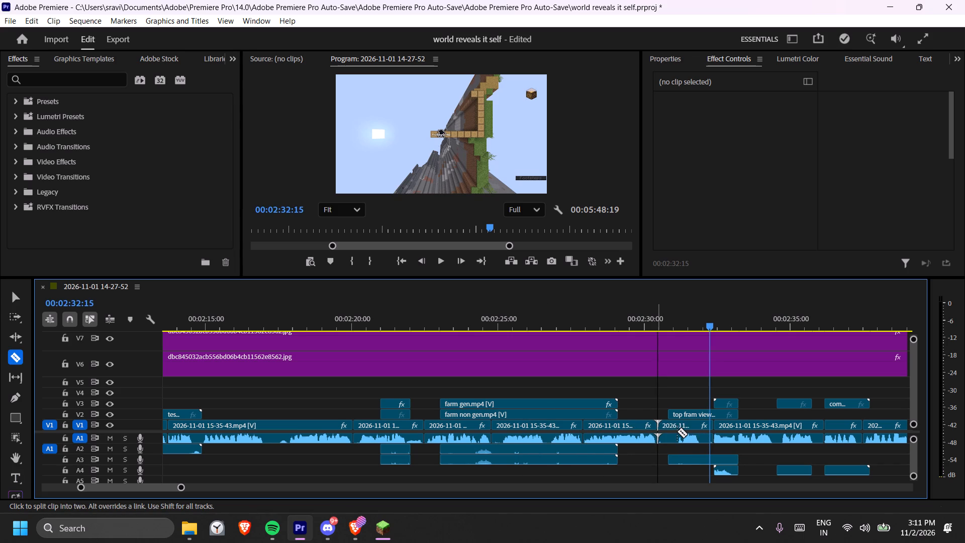
{"action": "left_click", "coordinate": [679, 436]}
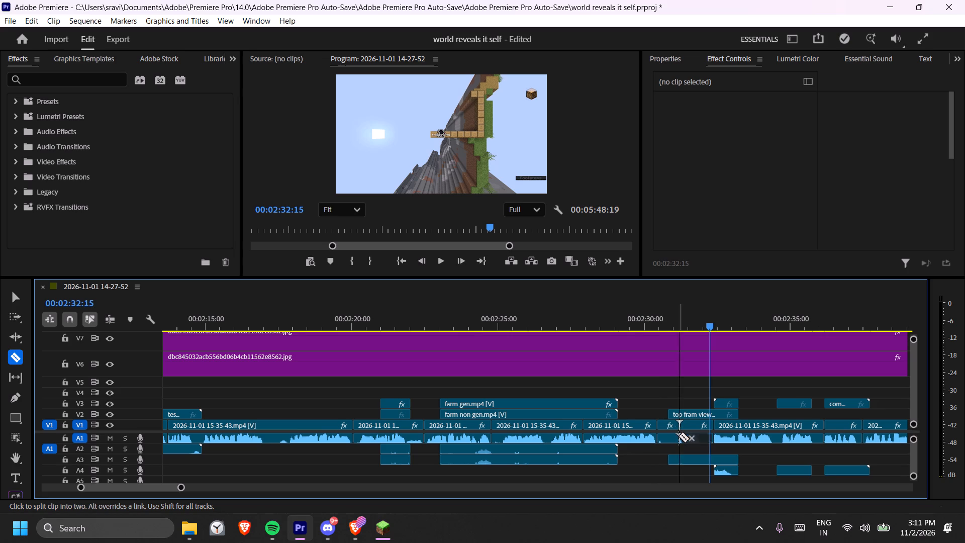
Delete the short V1 segment starting at 00:02:30:26 and ripple-delete the gap it leaves.
{"action": "key", "text": "t"}
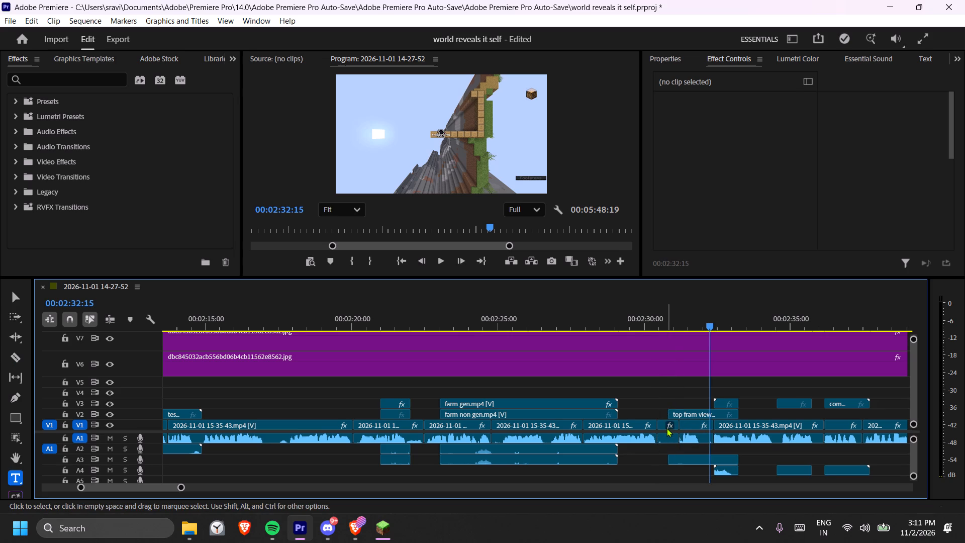
{"action": "left_click", "coordinate": [666, 428]}
{"action": "key", "text": "Delete"}
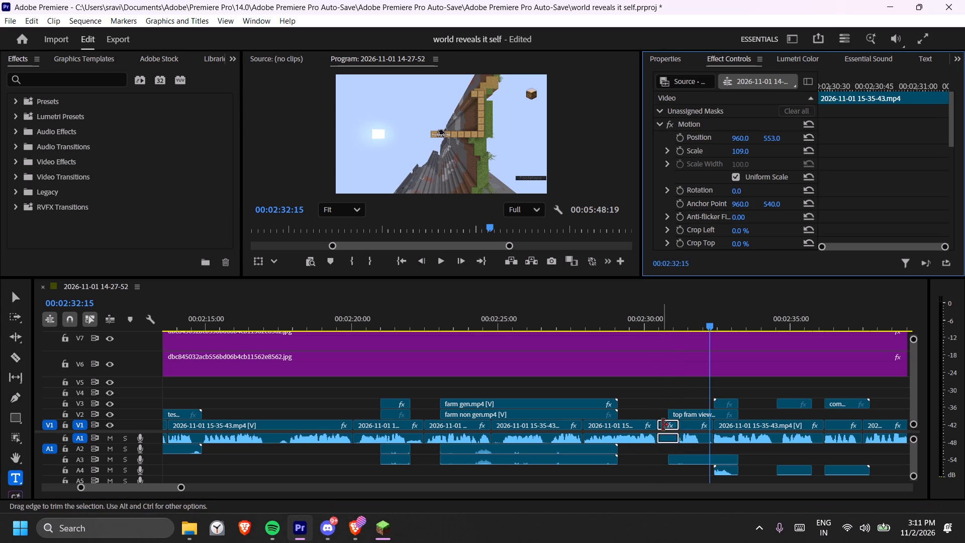
{"action": "left_click", "coordinate": [664, 425]}
{"action": "key", "text": "Delete"}
{"action": "right_click", "coordinate": [664, 425]}
{"action": "left_click", "coordinate": [681, 429]}
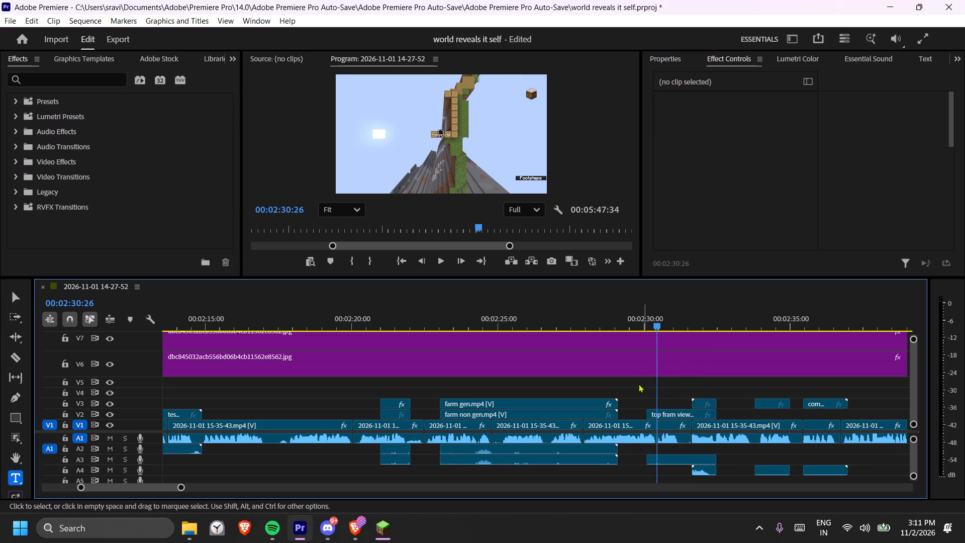
Play on past the top fram view shot and split the V1 gameplay clip at 00:02:33:31 and about 00:02:34:00.
{"action": "left_click", "coordinate": [600, 317]}
{"action": "key", "text": "space"}
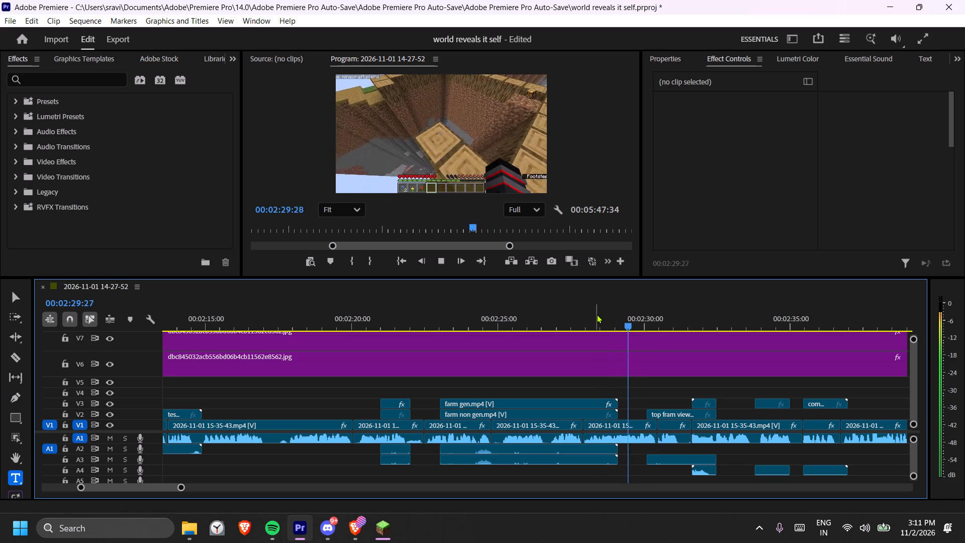
{"action": "key", "text": "space"}
{"action": "left_click", "coordinate": [532, 308]}
{"action": "key", "text": "space"}
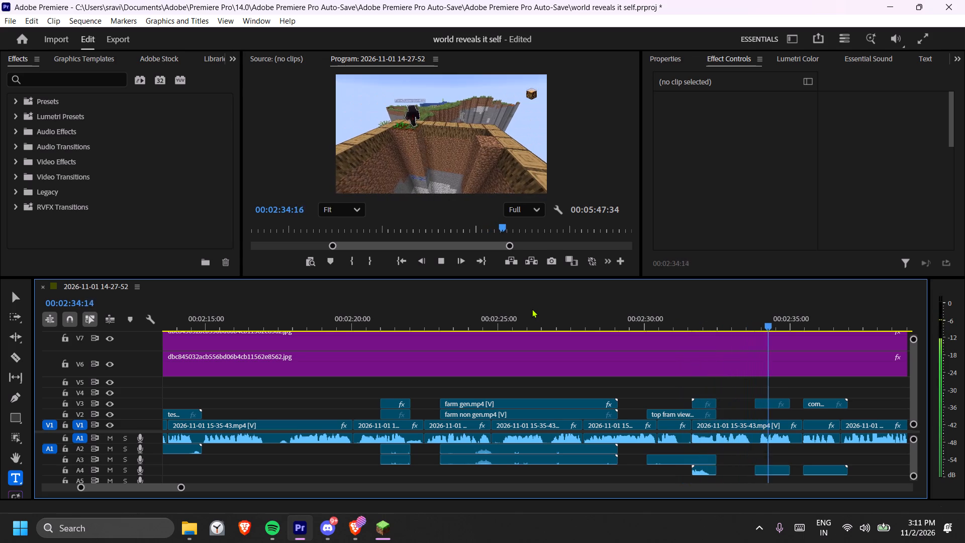
{"action": "key", "text": "space"}
{"action": "key", "text": "c"}
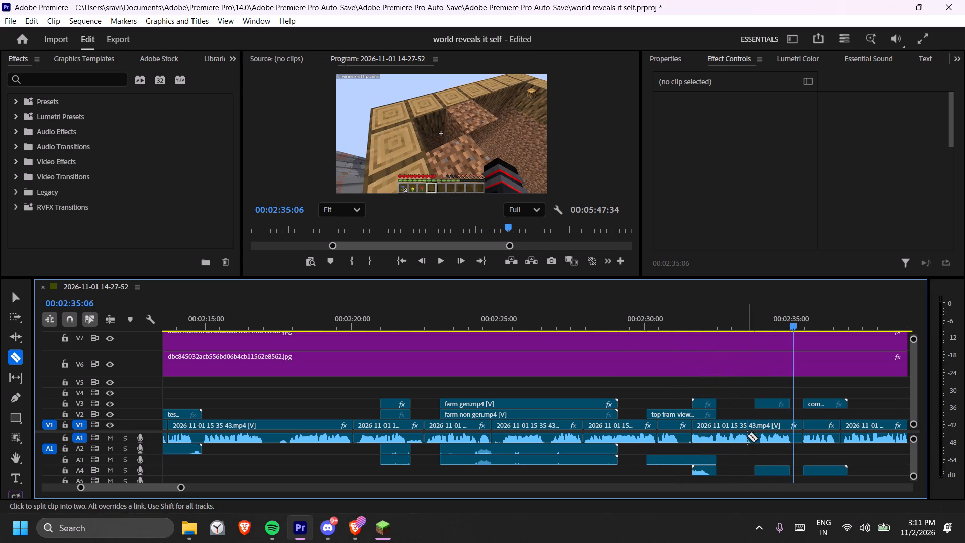
{"action": "left_click", "coordinate": [747, 436]}
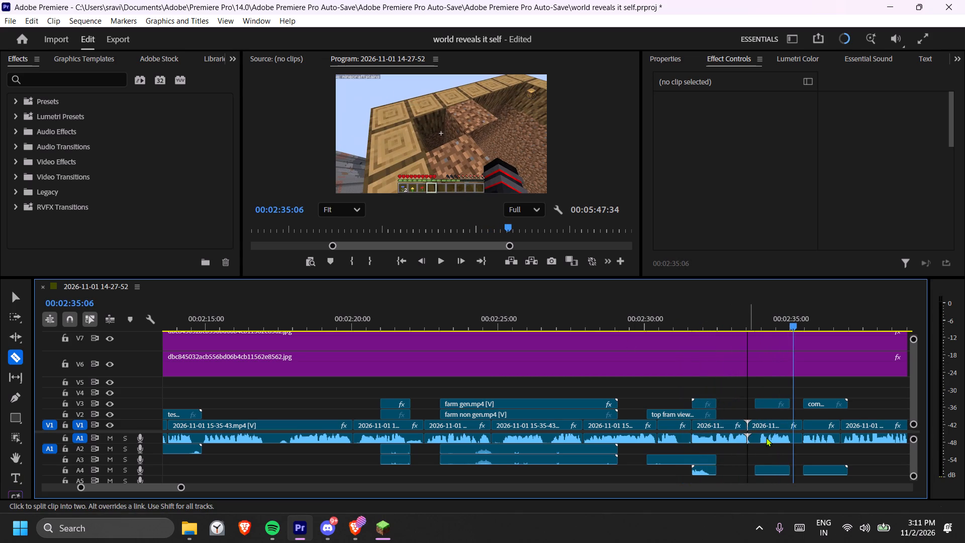
{"action": "left_click", "coordinate": [761, 435]}
Delete the short V1 segment starting at 00:02:33:31 and ripple-delete the gap it leaves.
{"action": "key", "text": "t"}
{"action": "left_click", "coordinate": [756, 427]}
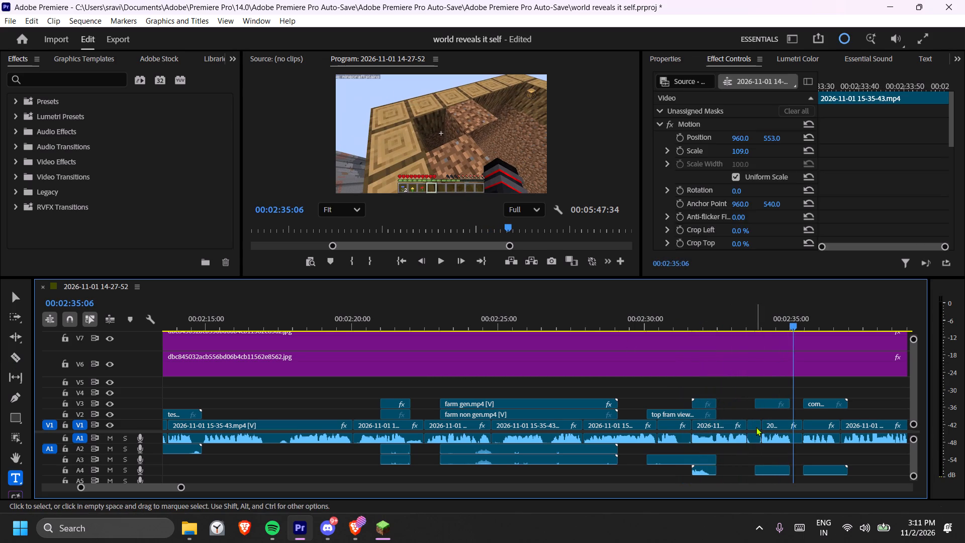
{"action": "key", "text": "Delete"}
{"action": "right_click", "coordinate": [756, 427]}
{"action": "left_click", "coordinate": [775, 437]}
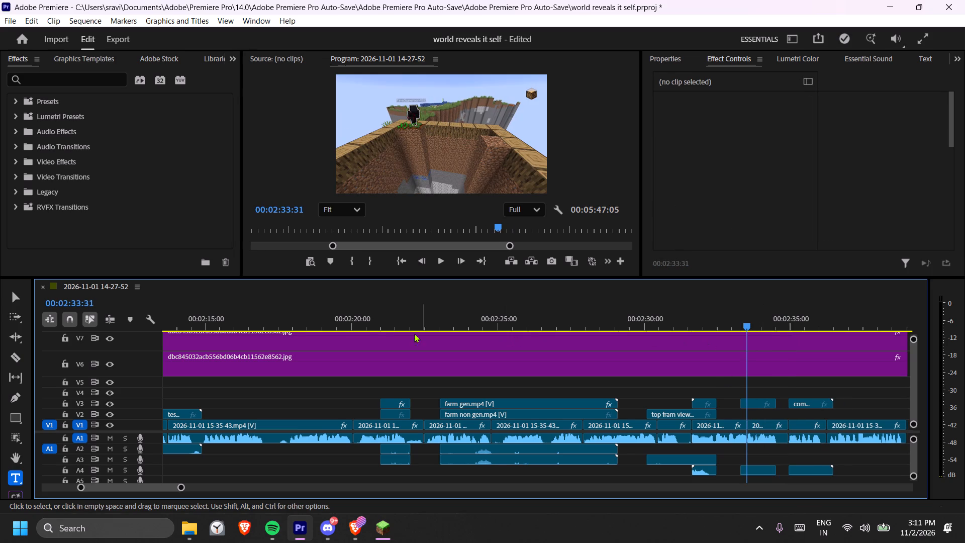
Review the edit up to the crafting table scene and trim the ends of the V7 and V6 image overlays to about 00:02:42:48.
{"action": "left_click", "coordinate": [281, 315]}
{"action": "key", "text": "space"}
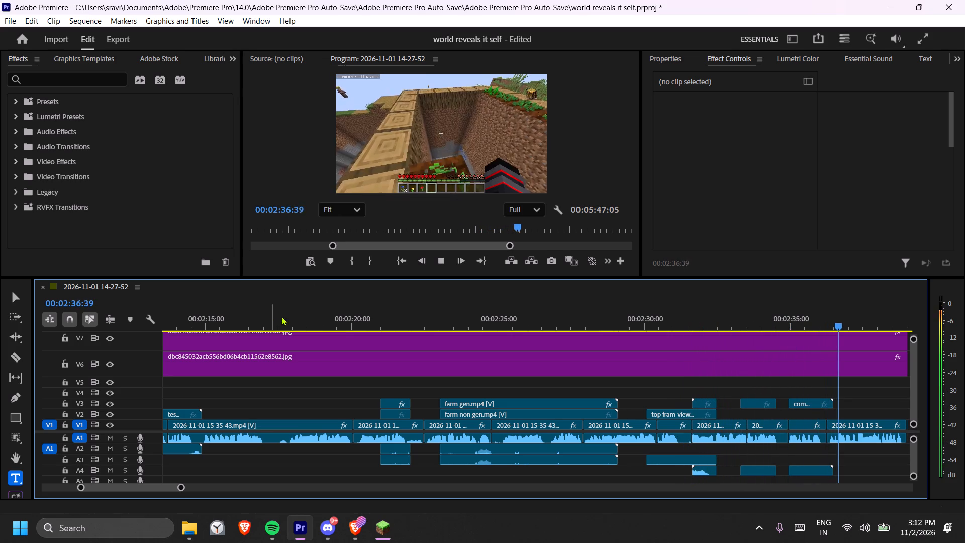
{"action": "scroll", "coordinate": [512, 380], "scroll_direction": "down", "scroll_amount": 20}
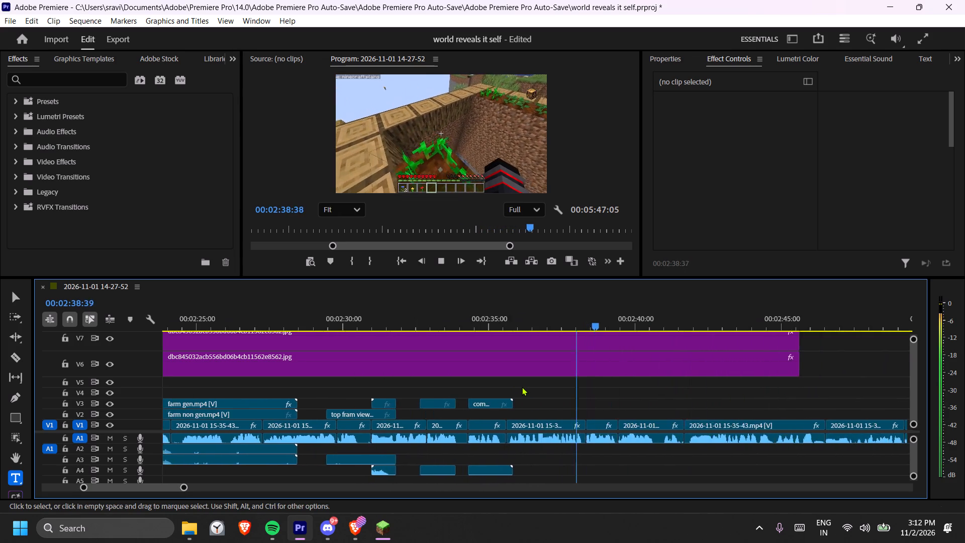
{"action": "scroll", "coordinate": [522, 387], "scroll_direction": "down", "scroll_amount": 11}
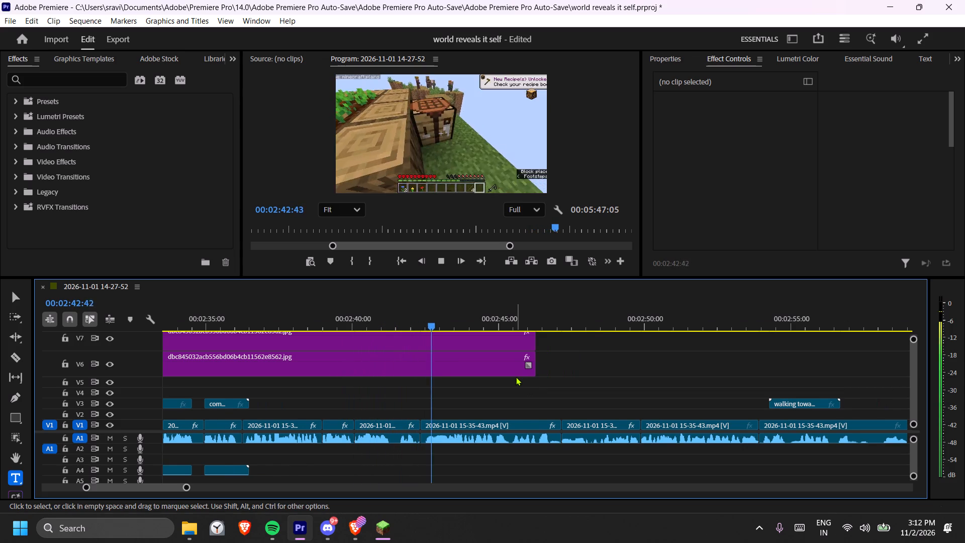
{"action": "key", "text": "space"}
{"action": "left_click_drag", "start_coordinate": [535, 337], "coordinate": [448, 341]}
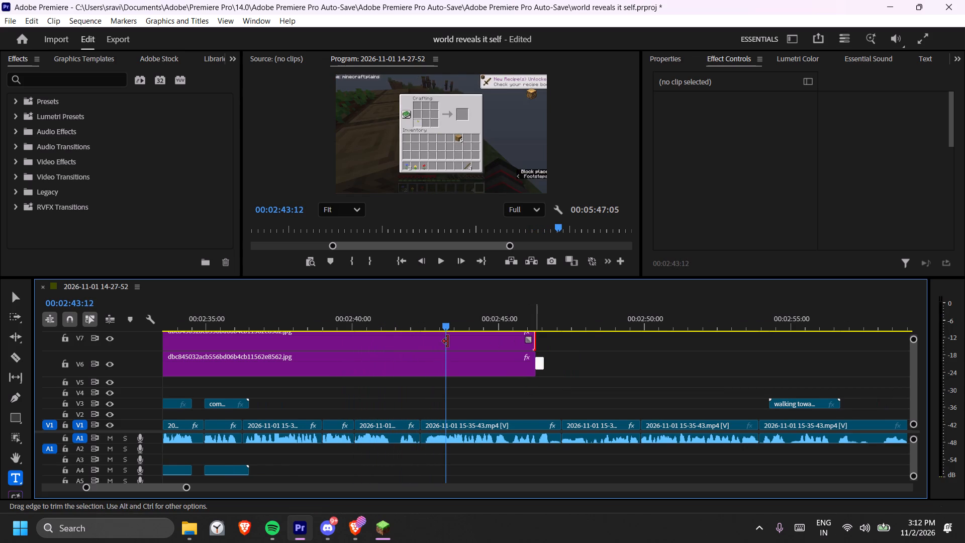
{"action": "left_click_drag", "start_coordinate": [448, 341], "coordinate": [435, 345]}
{"action": "left_click_drag", "start_coordinate": [534, 366], "coordinate": [512, 364]}
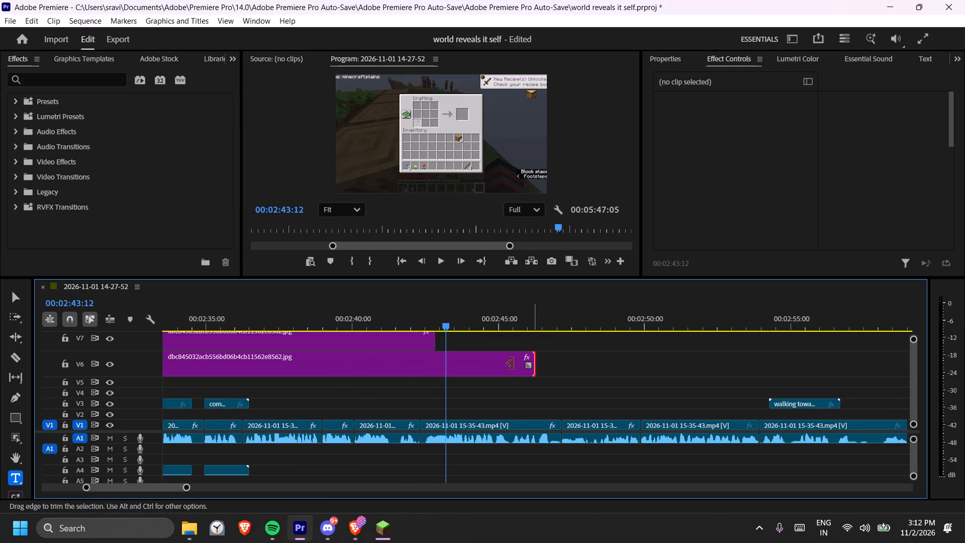
{"action": "left_click_drag", "start_coordinate": [512, 364], "coordinate": [436, 363]}
Play through the crafting scene and apply Enhance Speech to the V1 clip's dialogue between about 00:02:47 and 00:02:50.
{"action": "left_click", "coordinate": [432, 313]}
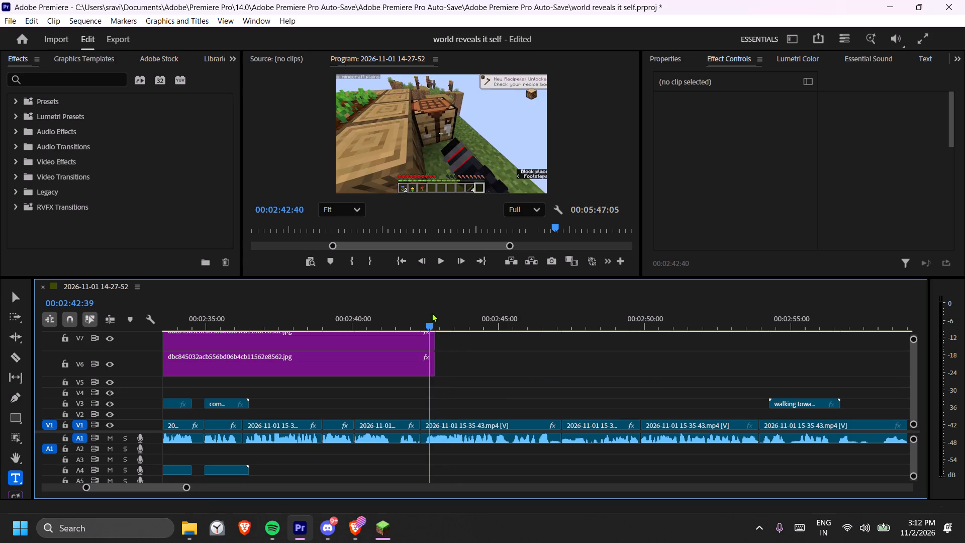
{"action": "key", "text": "space"}
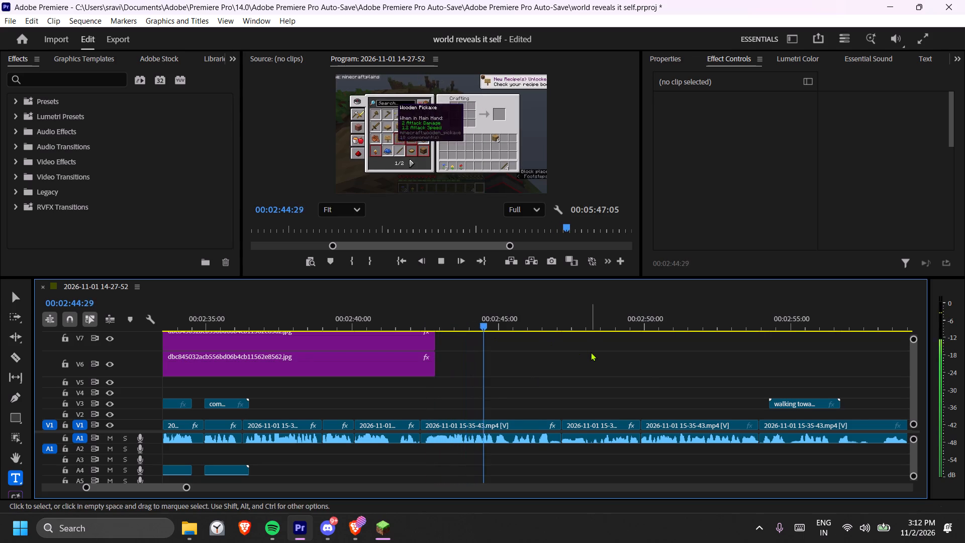
{"action": "left_click", "coordinate": [591, 352]}
{"action": "type", "text": "--"}
{"action": "key", "text": "minus"}
{"action": "scroll", "coordinate": [596, 356], "scroll_direction": "down", "scroll_amount": 12}
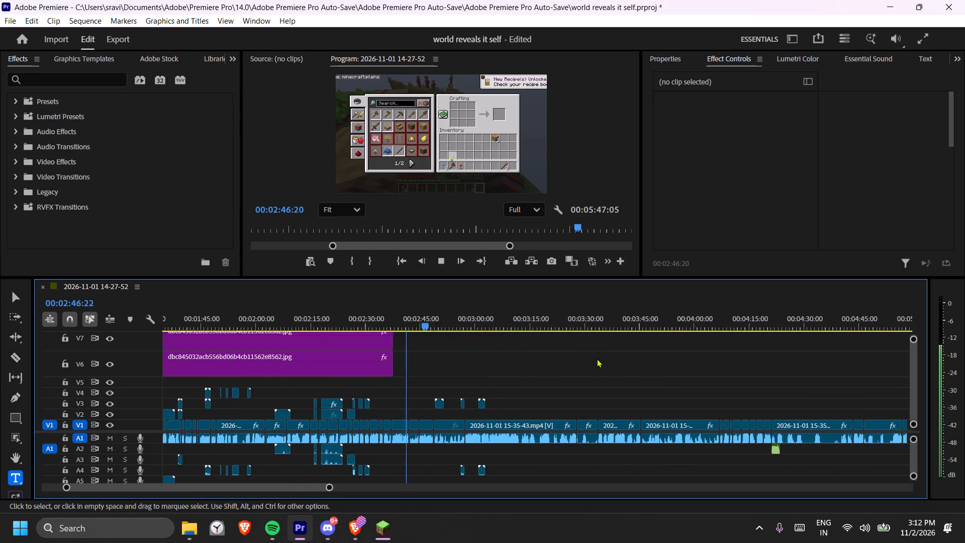
{"action": "scroll", "coordinate": [597, 358], "scroll_direction": "down", "scroll_amount": 6}
{"action": "scroll", "coordinate": [597, 359], "scroll_direction": "up", "scroll_amount": 7}
{"action": "type", "text": "===="}
{"action": "key", "text": "space"}
{"action": "left_click", "coordinate": [504, 419]}
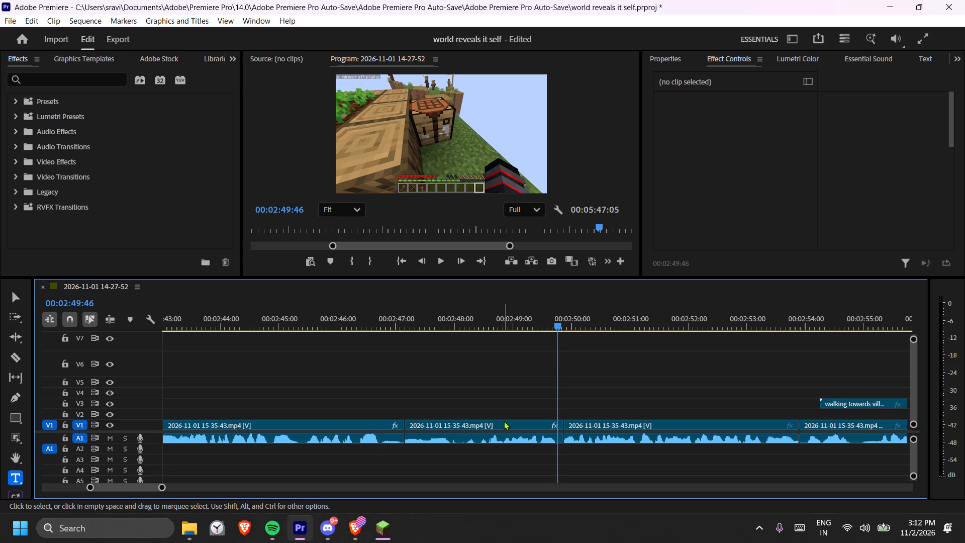
{"action": "left_click", "coordinate": [501, 422]}
{"action": "left_click", "coordinate": [858, 53]}
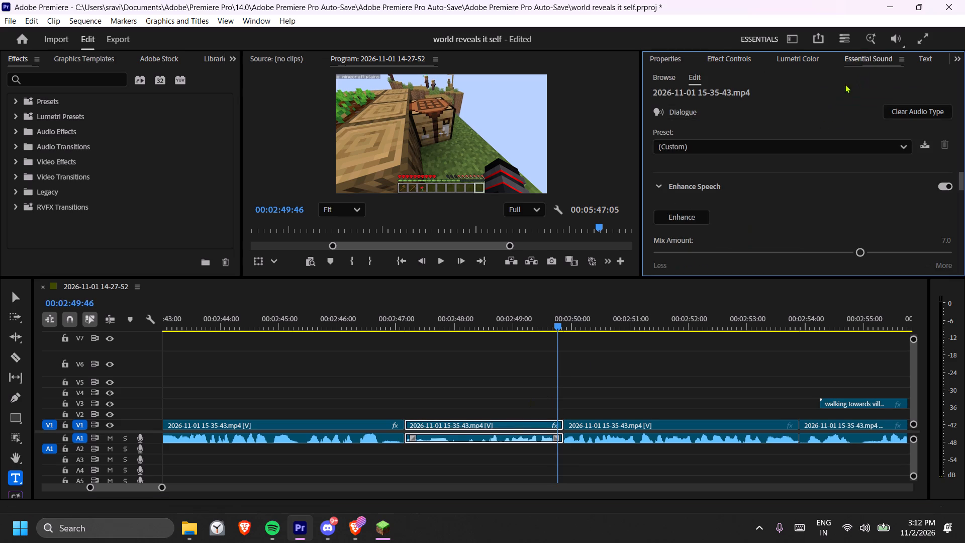
{"action": "left_click", "coordinate": [692, 217]}
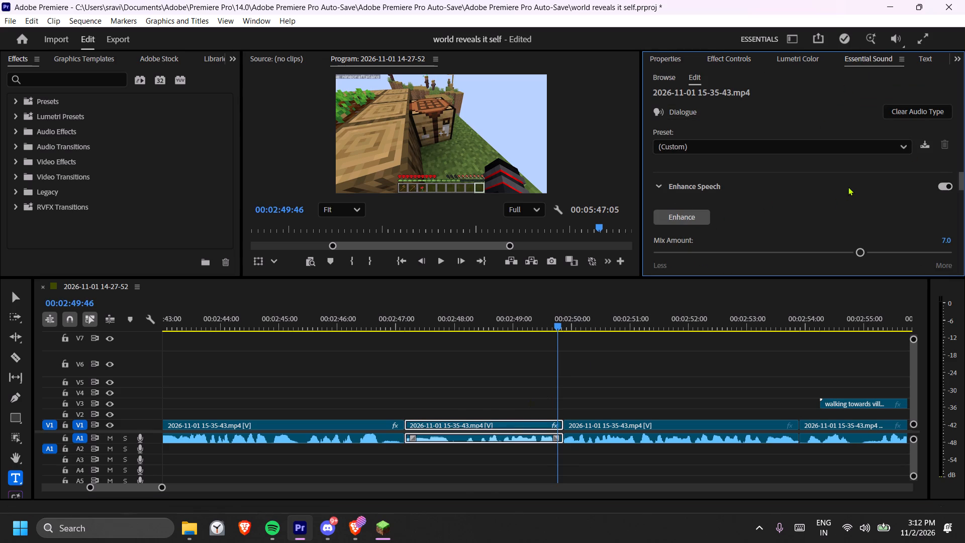
Listen to the speech-enhanced crafting clip and set its audio gain to 6 dB.
{"action": "left_click", "coordinate": [400, 323]}
{"action": "key", "text": "space"}
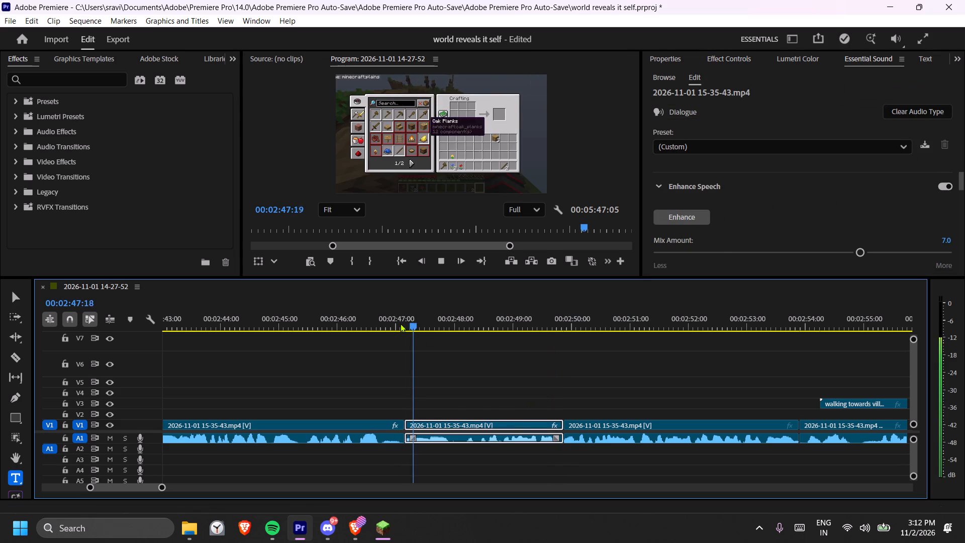
{"action": "key", "text": "space"}
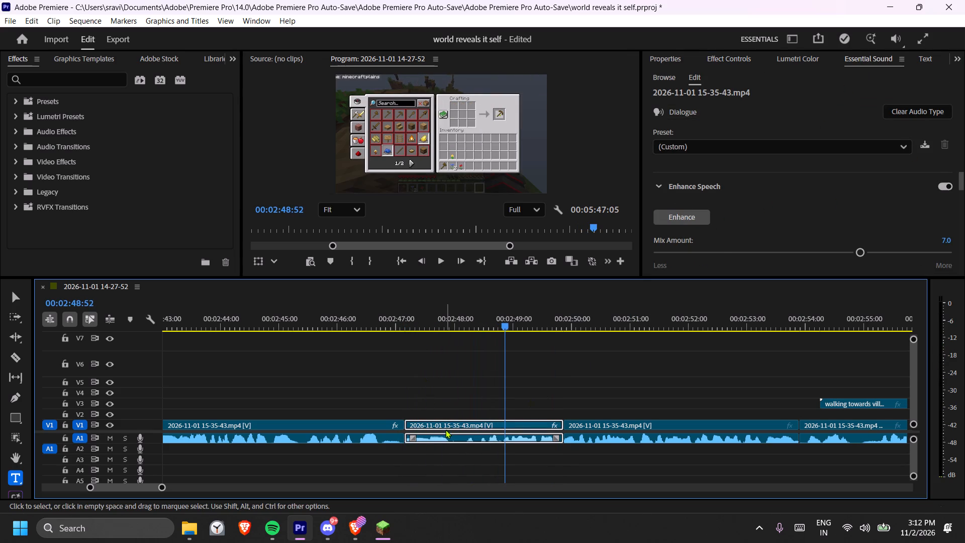
{"action": "right_click", "coordinate": [445, 429]}
{"action": "left_click", "coordinate": [499, 399]}
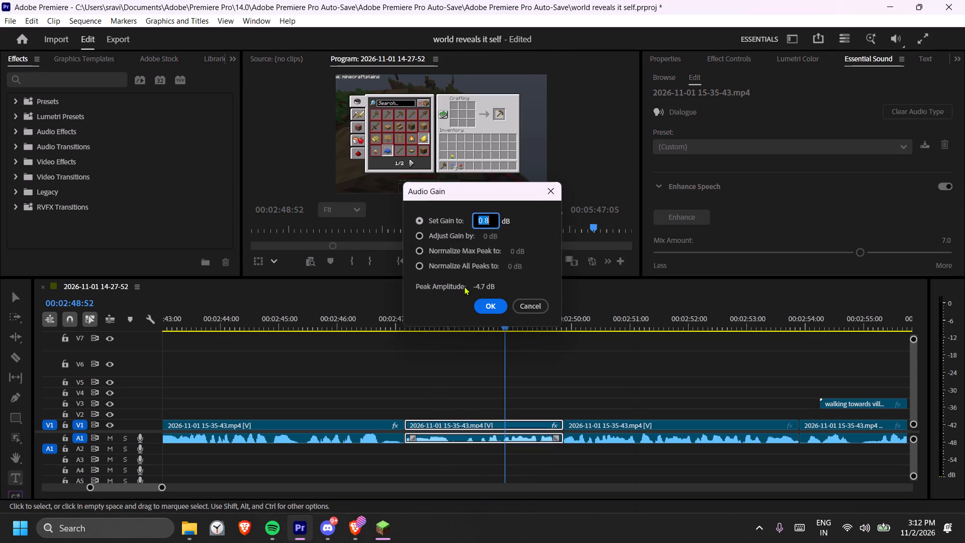
{"action": "left_click", "coordinate": [442, 219]}
{"action": "left_click", "coordinate": [481, 218]}
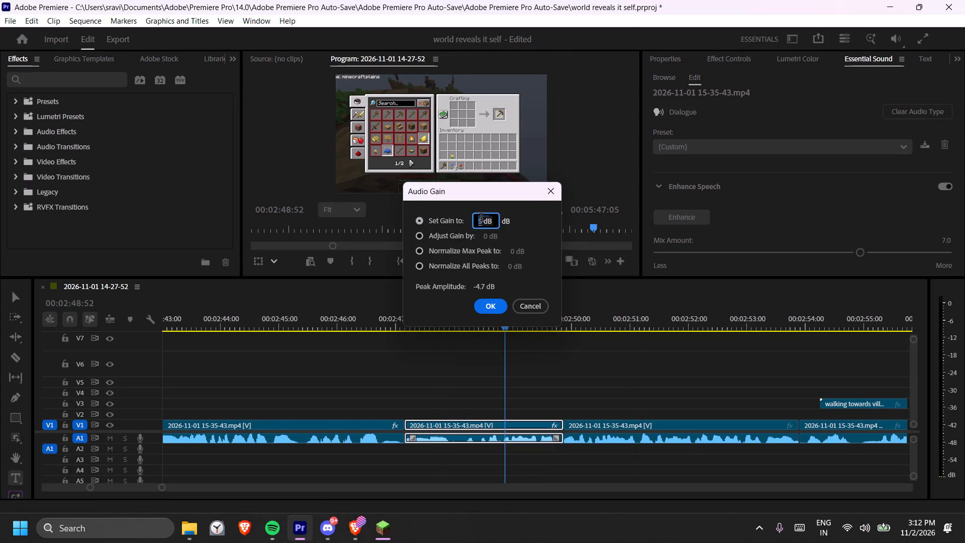
{"action": "key", "text": "6"}
{"action": "key", "text": "Return"}
Play on from 00:02:46:32 and split the V1 gameplay clip around the silent stretch at 00:03:16:50 and about 00:03:18:00.
{"action": "left_click", "coordinate": [355, 302]}
{"action": "left_click", "coordinate": [369, 311]}
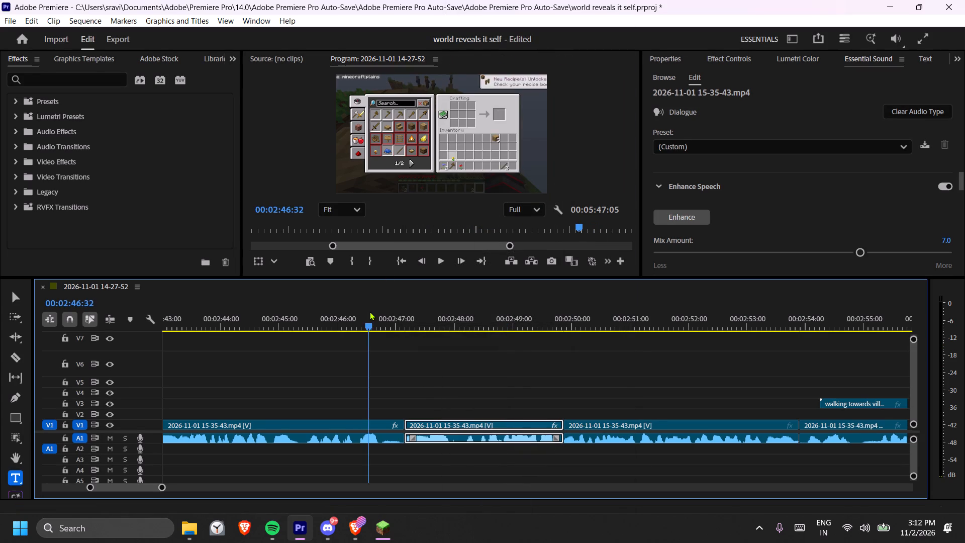
{"action": "key", "text": "space"}
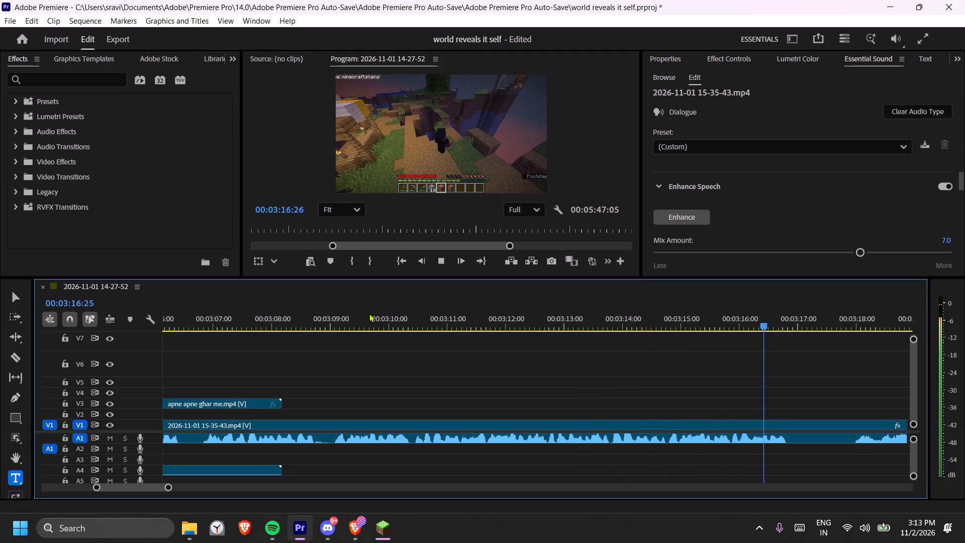
{"action": "key", "text": "space"}
{"action": "scroll", "coordinate": [517, 386], "scroll_direction": "down", "scroll_amount": 15}
{"action": "key", "text": "c"}
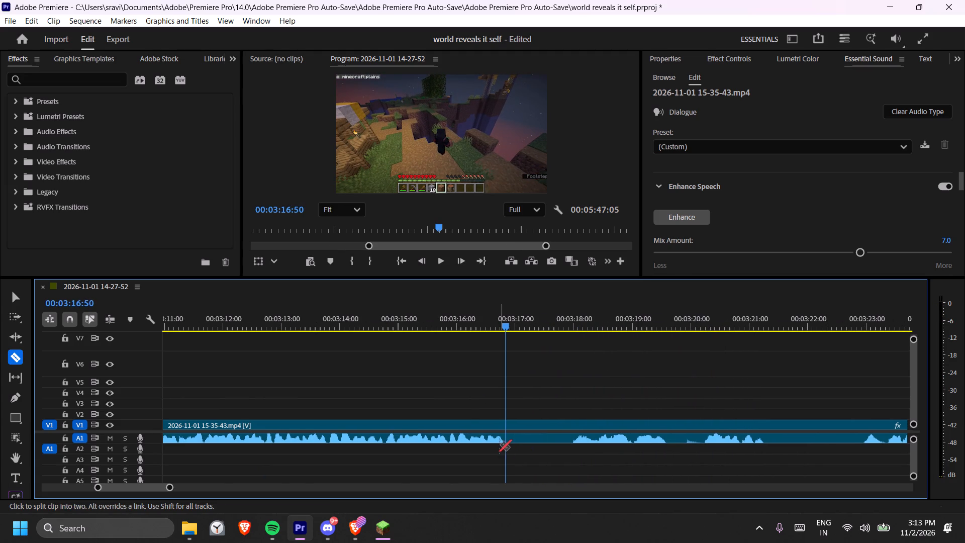
{"action": "left_click", "coordinate": [500, 437]}
{"action": "key", "text": "ctrl+z"}
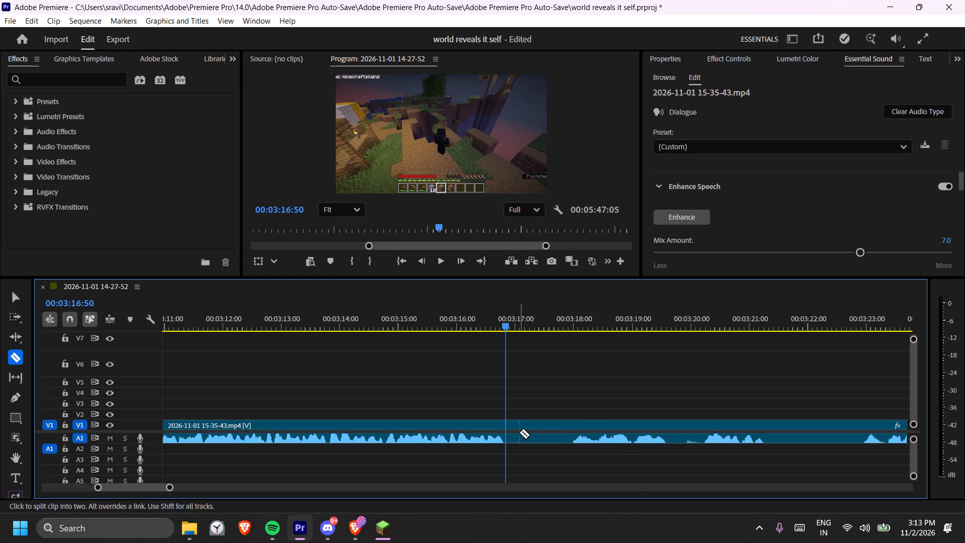
{"action": "left_click", "coordinate": [505, 435]}
{"action": "left_click", "coordinate": [572, 438]}
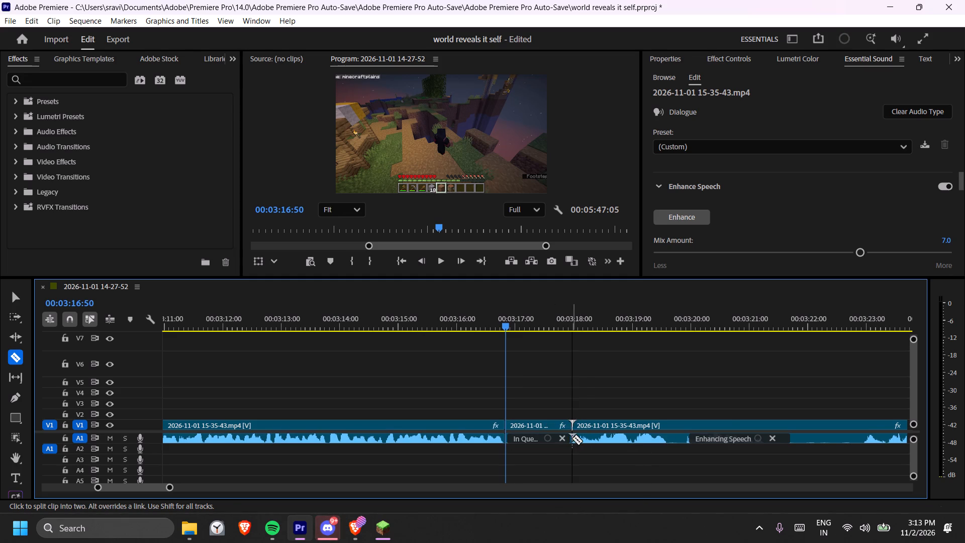
Delete the silent V1 segment between 00:03:16:50 and about 00:03:18:00.
{"action": "key", "text": "t"}
{"action": "left_click", "coordinate": [553, 424]}
{"action": "key", "text": "Delete"}
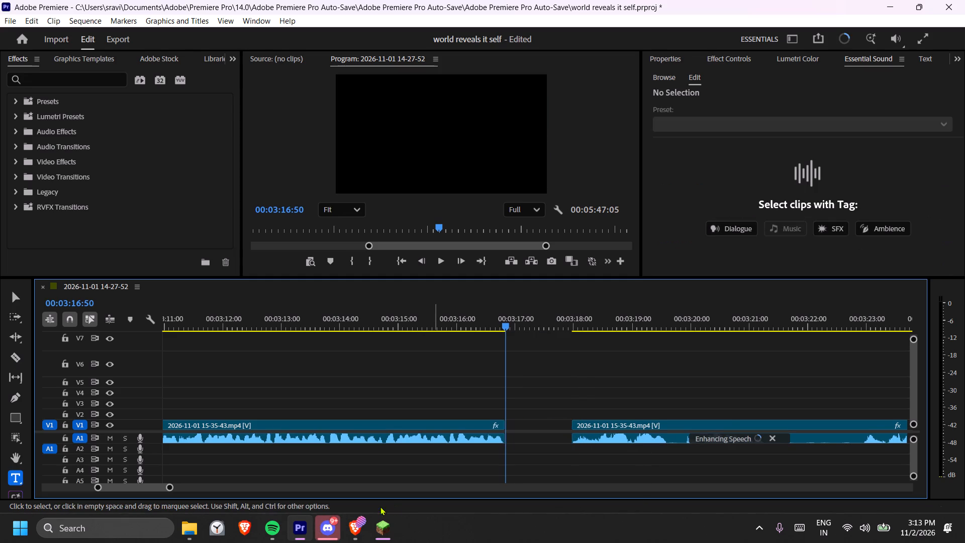
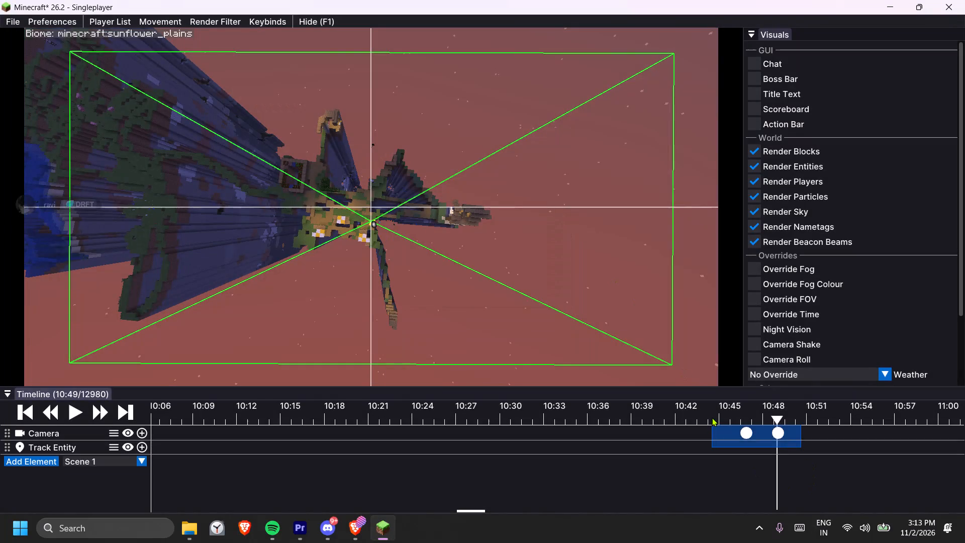
Delete the selected pair of camera keyframes between about 10:46 and 10:49 in the Minecraft replay timeline.
{"action": "key", "text": "Delete"}
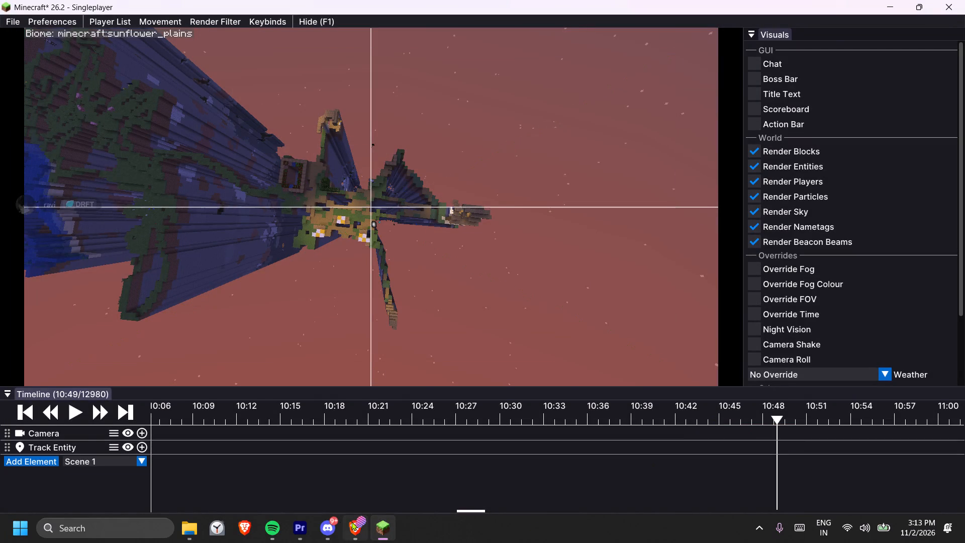
Switch to Premiere and close the V1 gap between 00:03:16:50 and about 00:03:18:00.
{"action": "left_click", "coordinate": [304, 524]}
{"action": "key", "text": "space"}
{"action": "key", "text": "space"}
{"action": "right_click", "coordinate": [533, 421]}
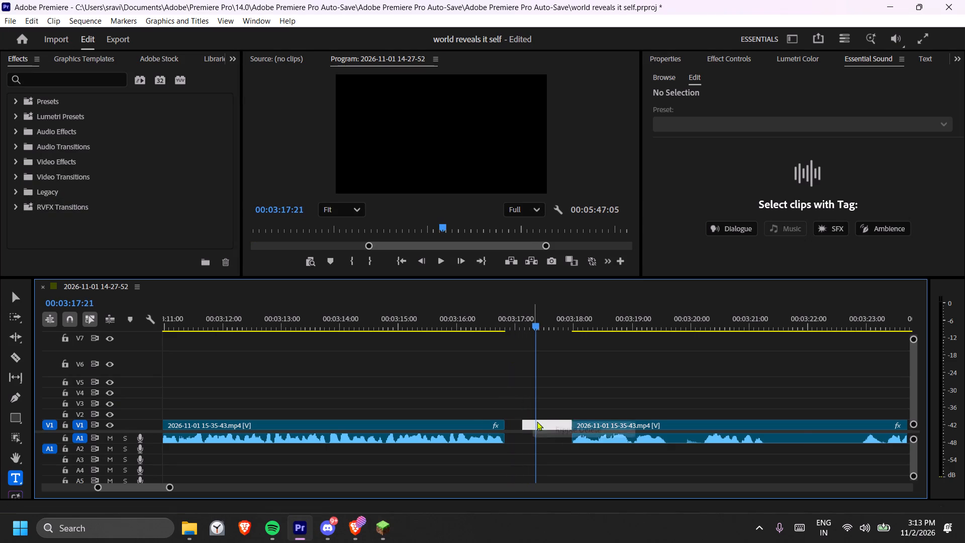
{"action": "left_click", "coordinate": [555, 424]}
Play across the new join, and cut out the quiet V1 segment between about 00:03:18:27 and 00:03:18:46.
{"action": "left_click", "coordinate": [485, 319]}
{"action": "key", "text": "space"}
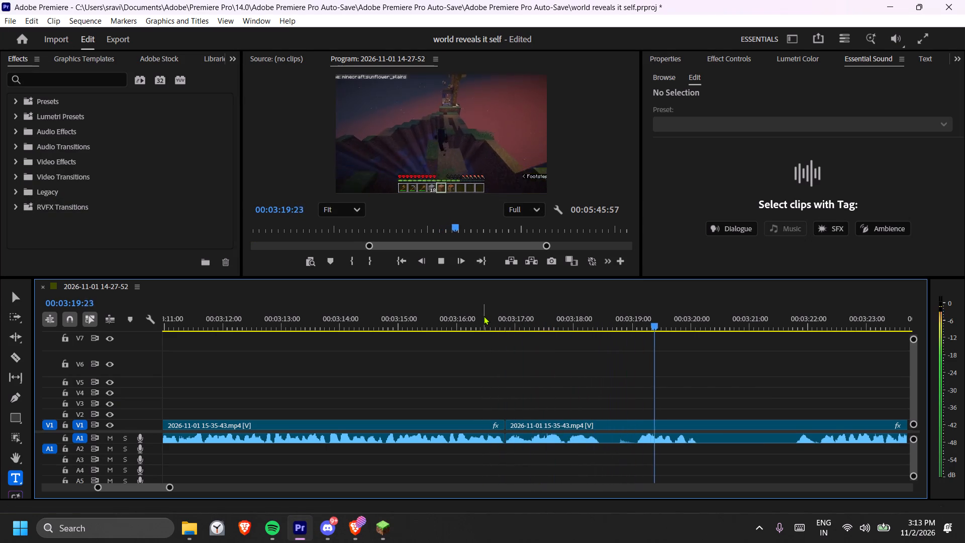
{"action": "scroll", "coordinate": [484, 321], "scroll_direction": "down", "scroll_amount": 3}
{"action": "key", "text": "space"}
{"action": "key", "text": "c"}
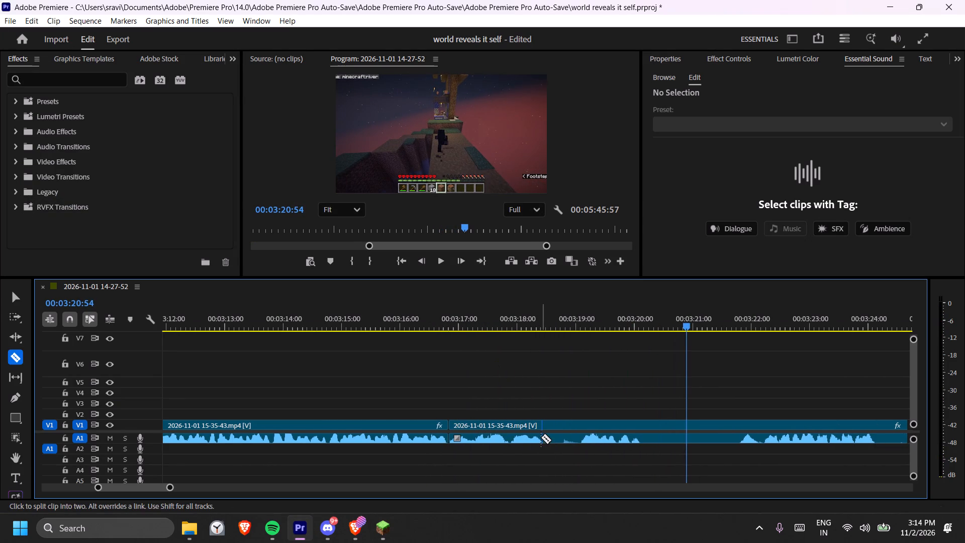
{"action": "left_click", "coordinate": [543, 436]}
{"action": "left_click", "coordinate": [562, 437]}
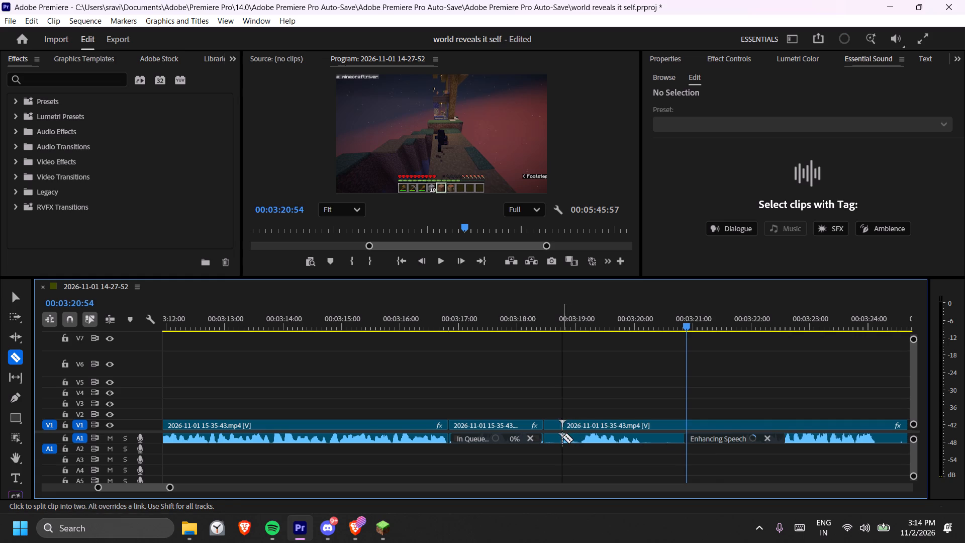
{"action": "key", "text": "t"}
{"action": "left_click", "coordinate": [552, 431]}
{"action": "left_click", "coordinate": [552, 428]}
{"action": "key", "text": "Delete"}
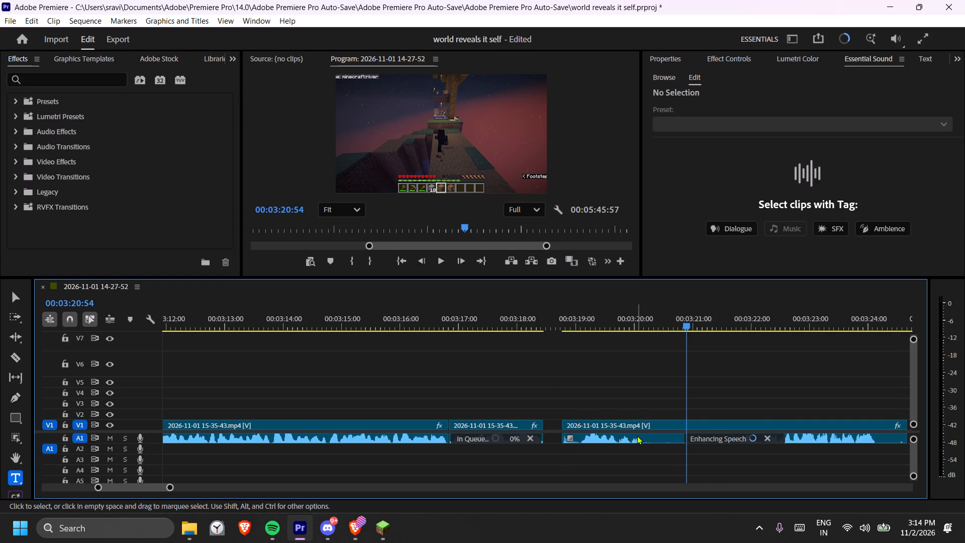
Cut out the silent V1 gameplay segment between about 00:03:20:09 and 00:03:21:45.
{"action": "key", "text": "c"}
{"action": "left_click", "coordinate": [642, 437]}
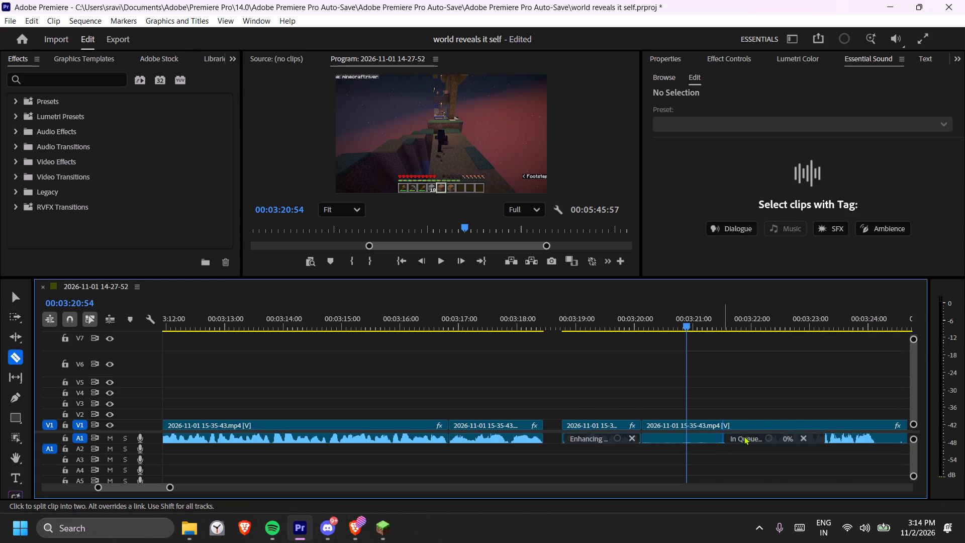
{"action": "left_click", "coordinate": [738, 436]}
{"action": "key", "text": "t"}
{"action": "left_click", "coordinate": [695, 426]}
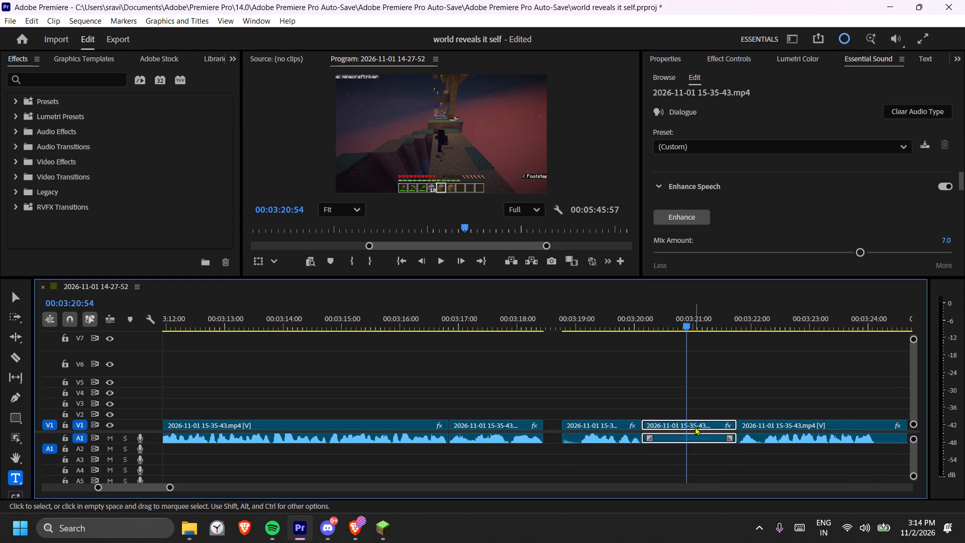
{"action": "key", "text": "Delete"}
Close the two V1 gaps left by the removed segments after about 00:03:18:27.
{"action": "right_click", "coordinate": [550, 424]}
{"action": "left_click", "coordinate": [567, 430]}
{"action": "right_click_drag", "start_coordinate": [633, 425], "coordinate": [637, 425]}
{"action": "left_click", "coordinate": [661, 429]}
Play from about 00:03:18:20 and split the V1 gameplay clip at 00:03:22:09, where the speech ends.
{"action": "left_click", "coordinate": [537, 328]}
{"action": "key", "text": "space"}
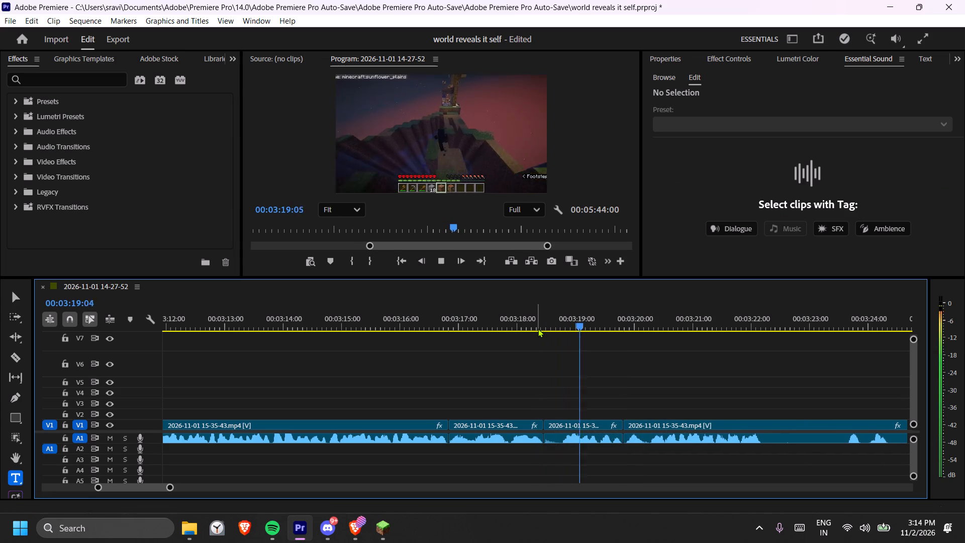
{"action": "scroll", "coordinate": [529, 366], "scroll_direction": "down", "scroll_amount": 4}
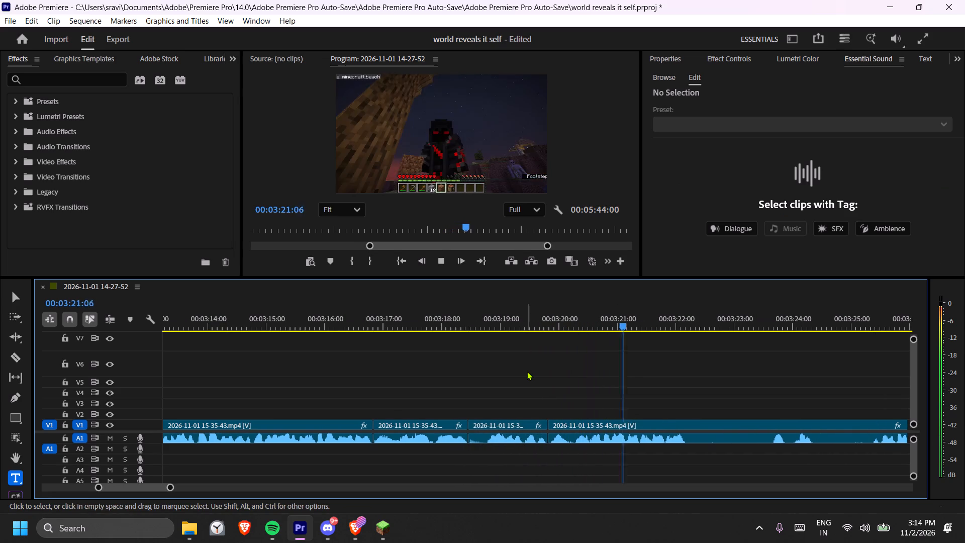
{"action": "key", "text": "space"}
{"action": "key", "text": "c"}
{"action": "left_click", "coordinate": [688, 434]}
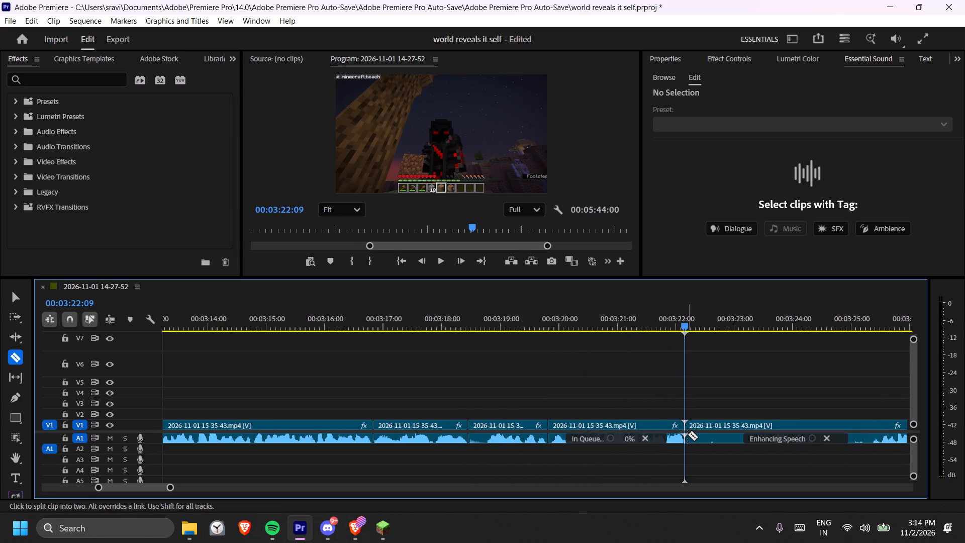
Play on from 00:03:22:09, remove the silent V1 segment between 00:03:27:21 and about 00:03:28:03, and close its gap.
{"action": "scroll", "coordinate": [554, 429], "scroll_direction": "down", "scroll_amount": 7}
{"action": "key", "text": "space"}
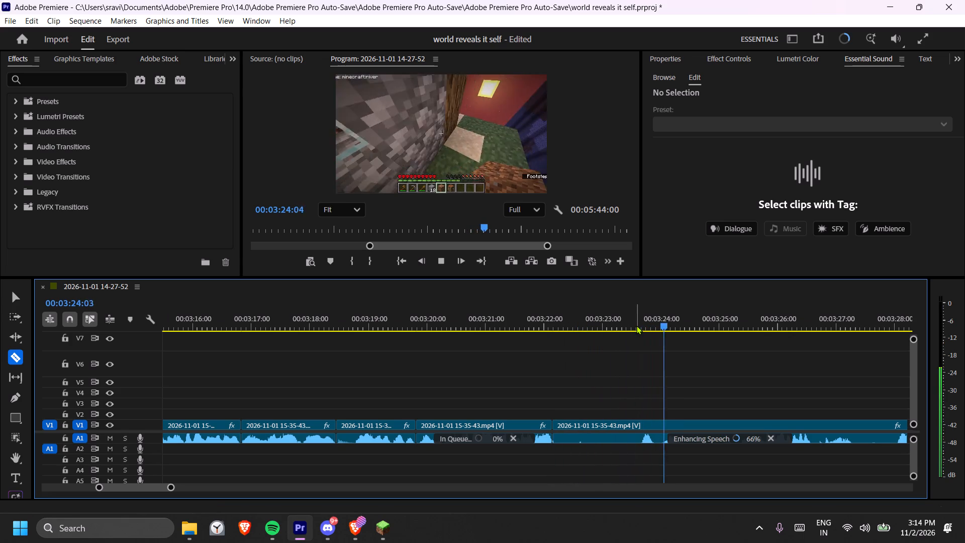
{"action": "scroll", "coordinate": [572, 360], "scroll_direction": "down", "scroll_amount": 6}
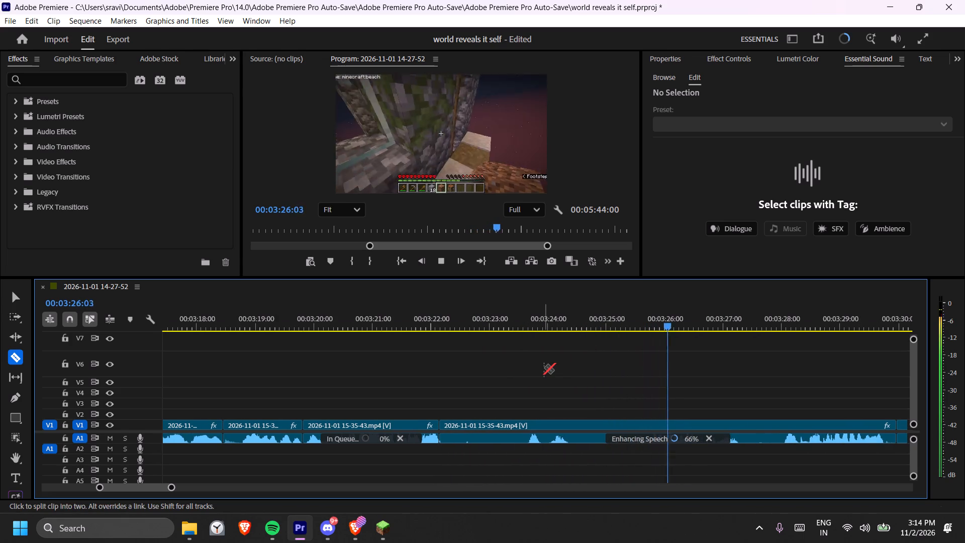
{"action": "key", "text": "space"}
{"action": "key", "text": "space"}
{"action": "key", "text": "space"}
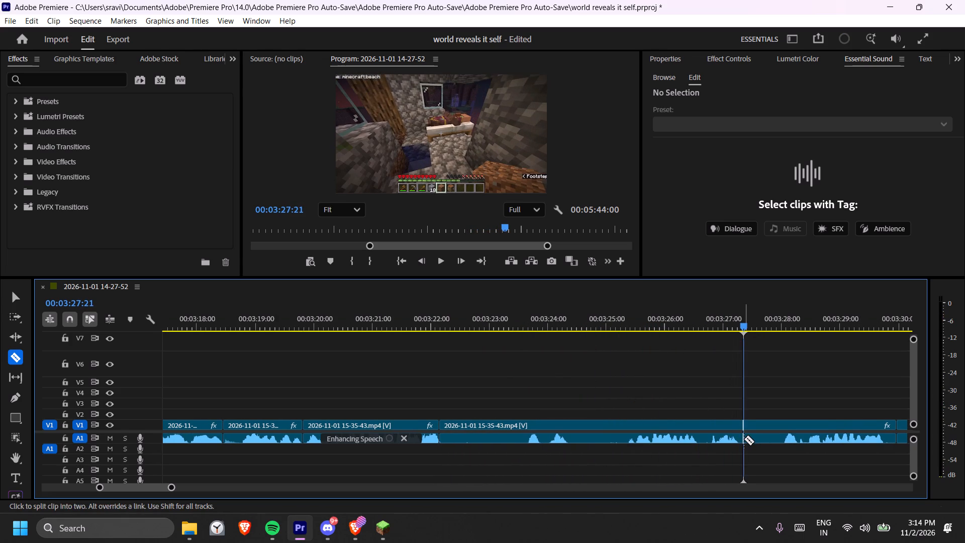
{"action": "left_click", "coordinate": [744, 436]}
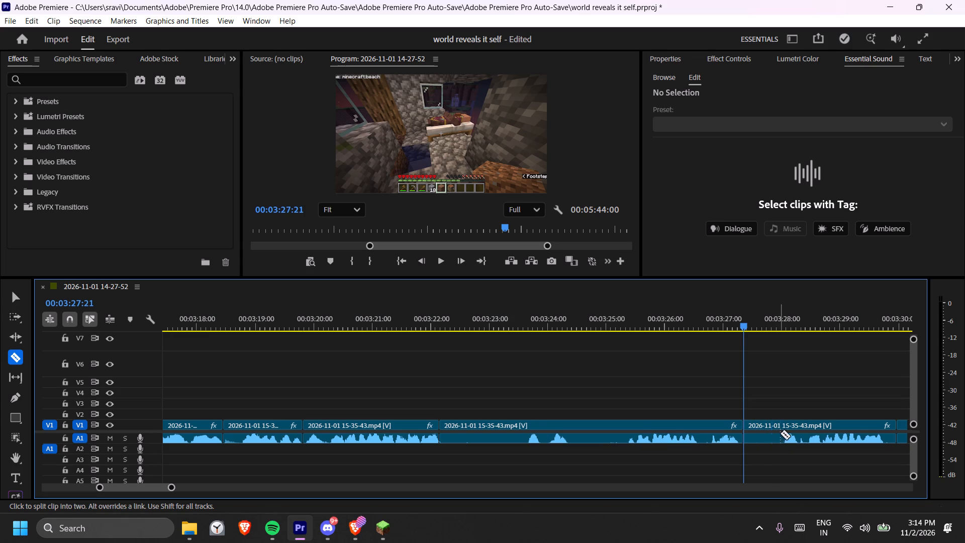
{"action": "left_click", "coordinate": [784, 436]}
{"action": "key", "text": "t"}
{"action": "left_click", "coordinate": [766, 425]}
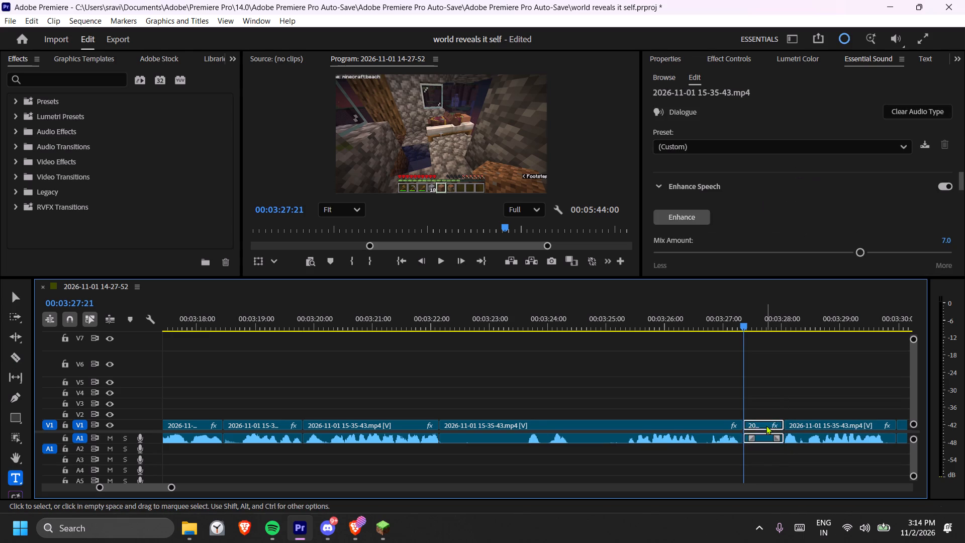
{"action": "key", "text": "Delete"}
{"action": "right_click", "coordinate": [766, 425]}
{"action": "left_click", "coordinate": [786, 433]}
Play through the bed scene from 00:03:27:21 to 00:03:35:27 to look for footage to cut.
{"action": "key", "text": "space"}
{"action": "scroll", "coordinate": [574, 430], "scroll_direction": "down", "scroll_amount": 7}
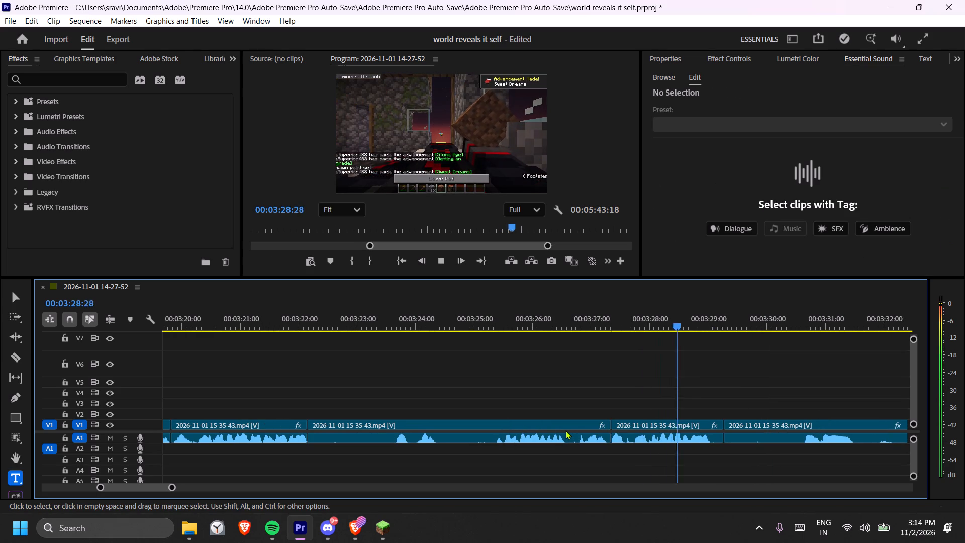
{"action": "key", "text": "space"}
{"action": "key", "text": "space"}
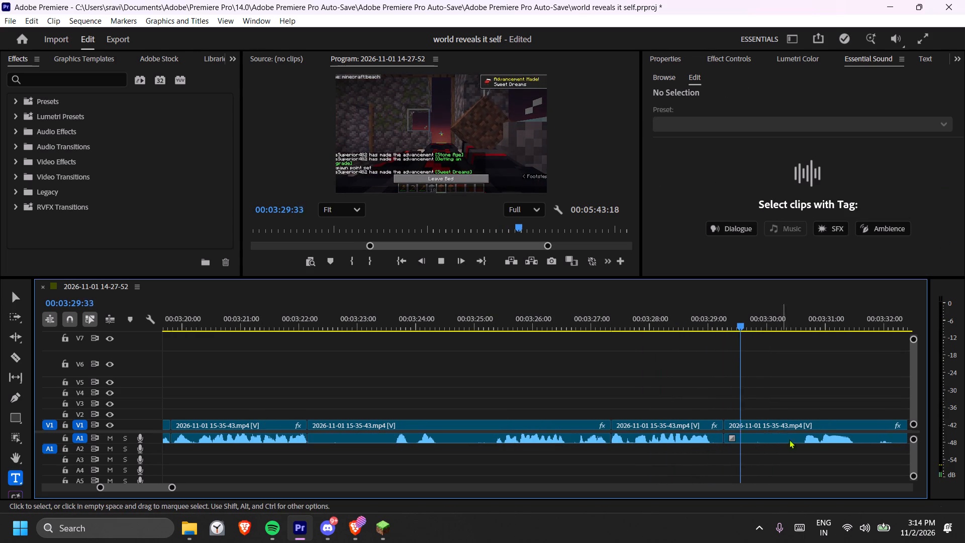
{"action": "scroll", "coordinate": [642, 441], "scroll_direction": "down", "scroll_amount": 10}
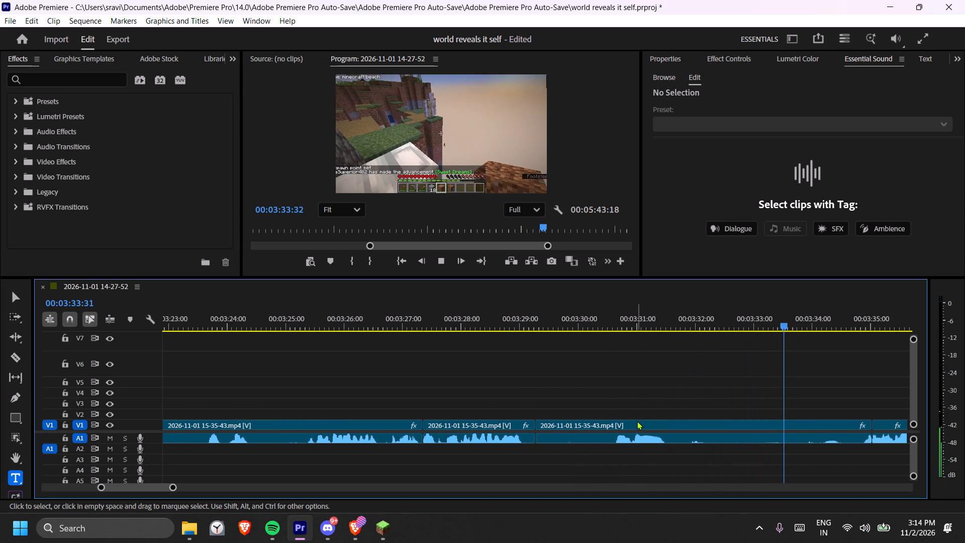
{"action": "key", "text": "space"}
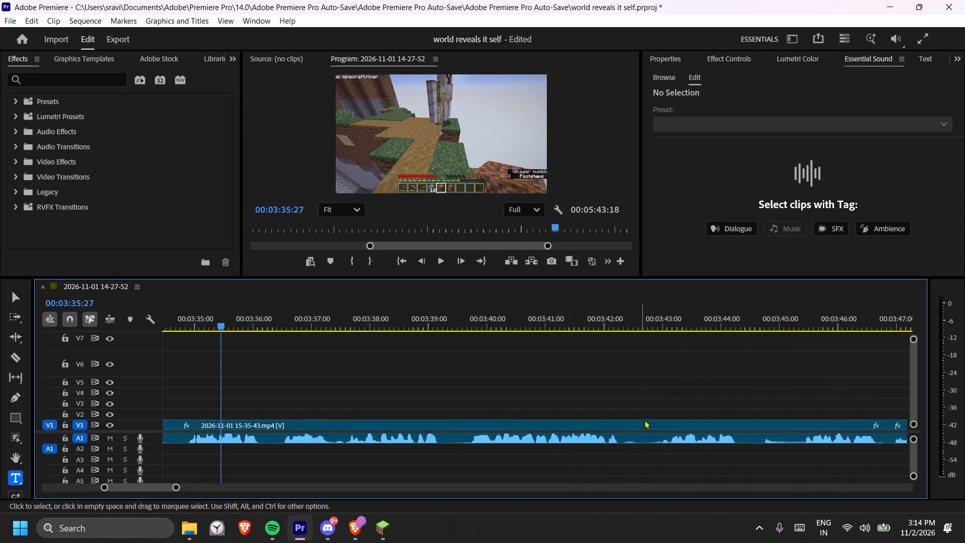
Replay from about 00:03:28:00, delete the mostly silent V1 clip between about 00:03:29:16 and 00:03:35:02, and close its gap.
{"action": "scroll", "coordinate": [514, 405], "scroll_direction": "up", "scroll_amount": 20}
{"action": "scroll", "coordinate": [514, 405], "scroll_direction": "up", "scroll_amount": 4}
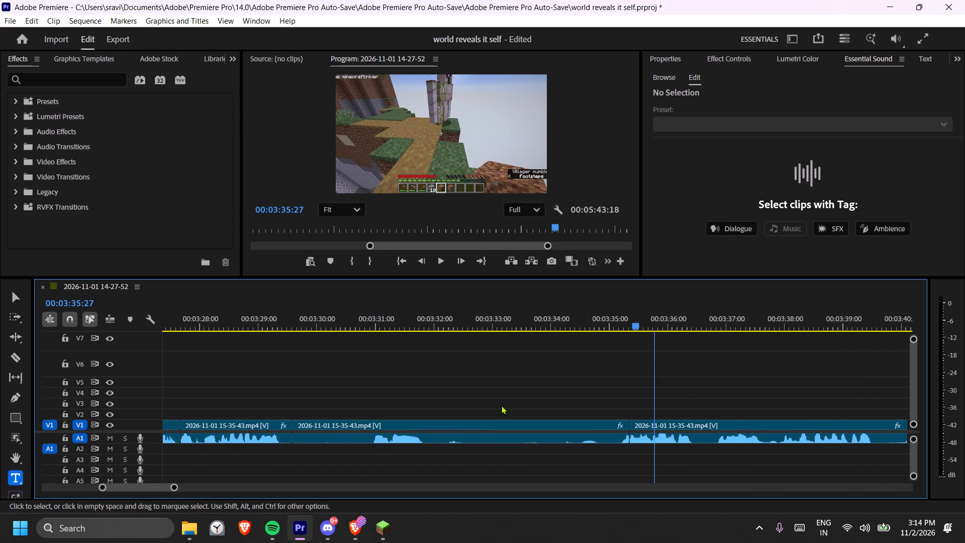
{"action": "scroll", "coordinate": [501, 405], "scroll_direction": "up", "scroll_amount": 5}
{"action": "left_click_drag", "start_coordinate": [382, 391], "coordinate": [461, 436]}
{"action": "left_click", "coordinate": [329, 317]}
{"action": "key", "text": "space"}
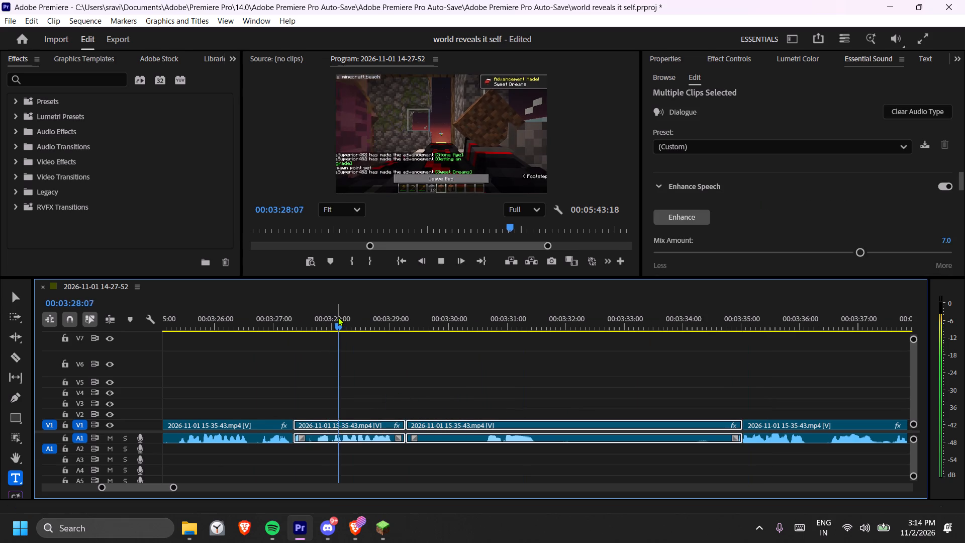
{"action": "key", "text": "space"}
{"action": "left_click", "coordinate": [538, 395]}
{"action": "left_click_drag", "start_coordinate": [554, 393], "coordinate": [598, 436]}
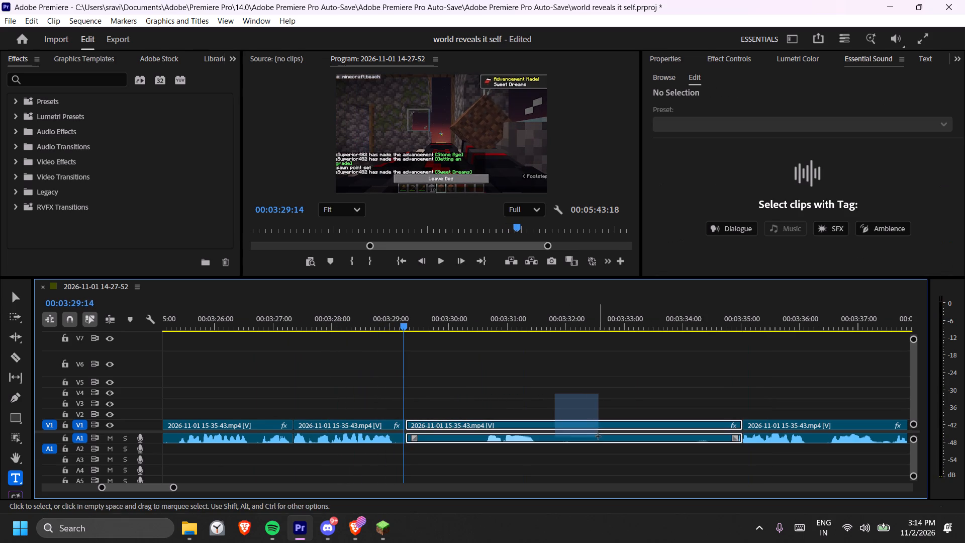
{"action": "left_click_drag", "start_coordinate": [598, 436], "coordinate": [600, 437]}
{"action": "key", "text": "Delete"}
{"action": "right_click", "coordinate": [587, 428]}
{"action": "left_click", "coordinate": [610, 433]}
Play across the new join from about 00:03:29:14 to 00:03:30:33.
{"action": "key", "text": "space"}
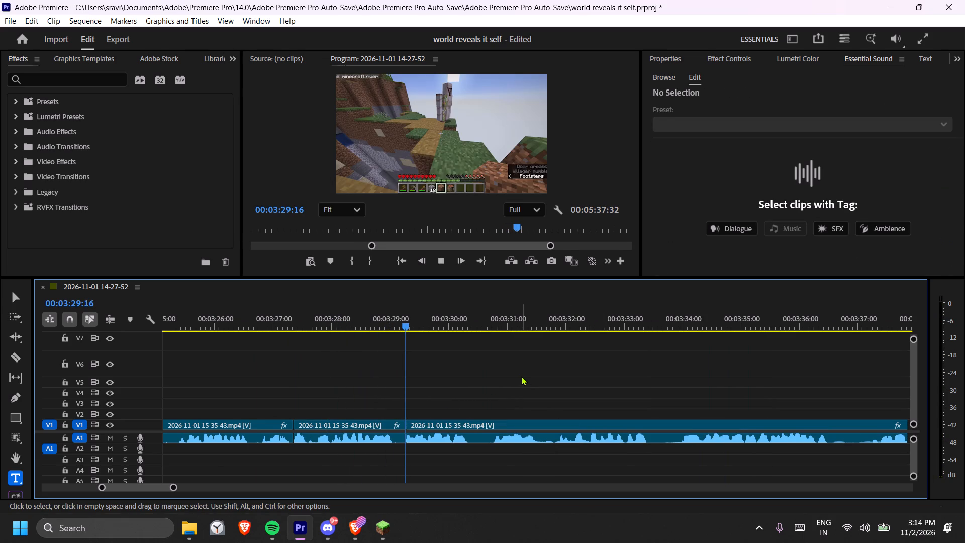
{"action": "key", "text": "space"}
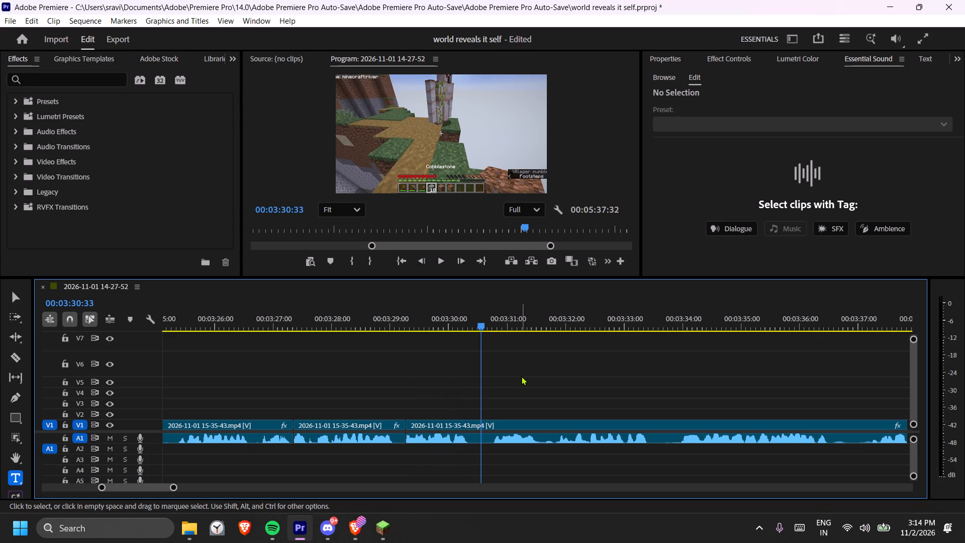
Save the "world reveals it self" project.
{"action": "key", "text": "ctrl+s"}
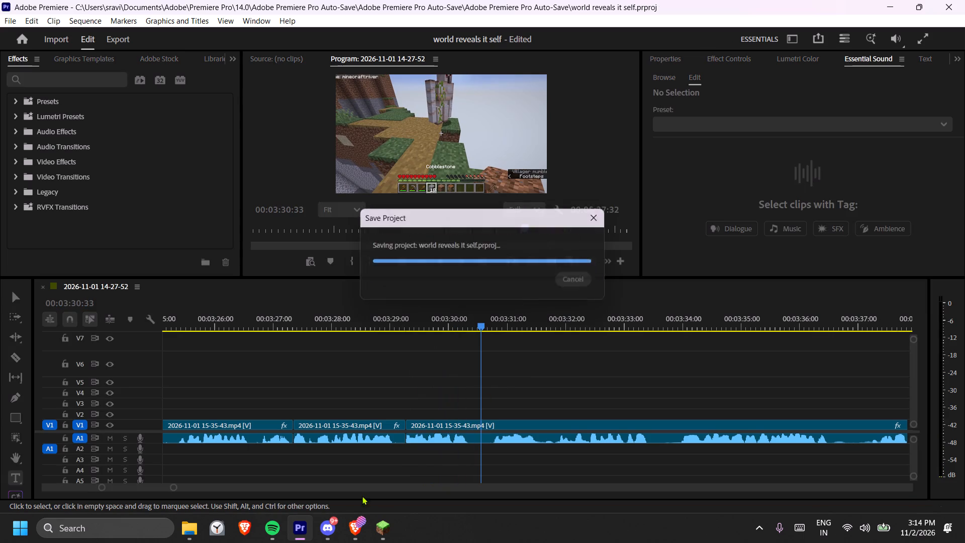